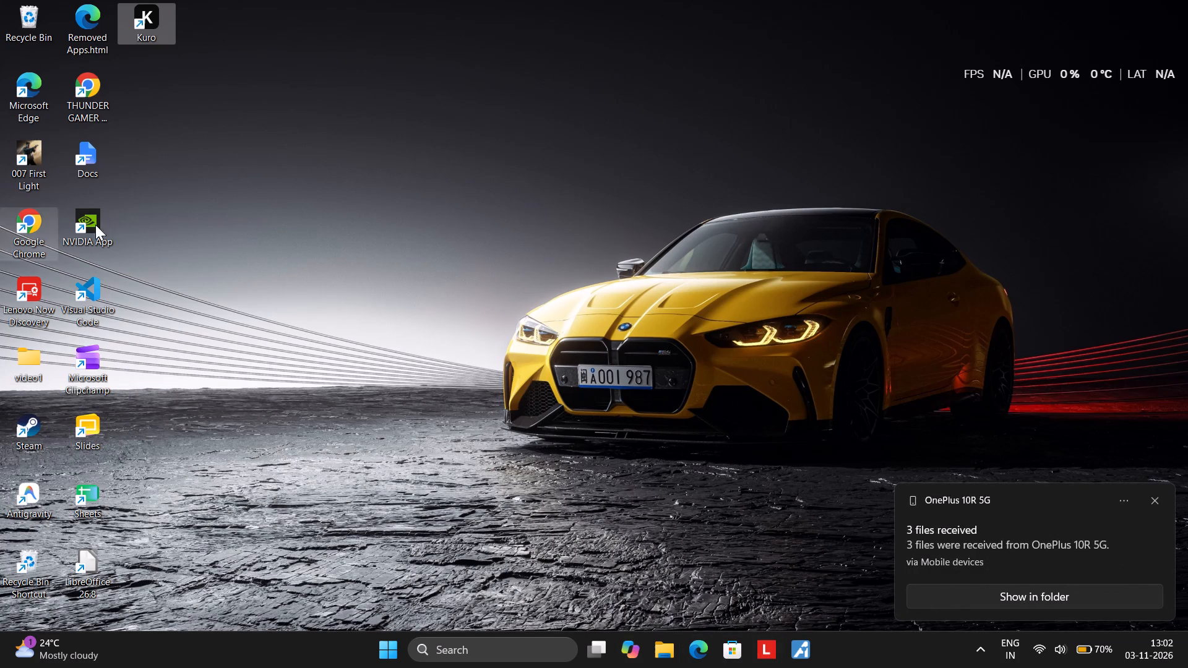
In the Mobile Devices folder under Downloads, preview gemini_generated_video_0c030a6f.mp4 and rename it c1.
left_click(666, 652)
left_click(56, 228)
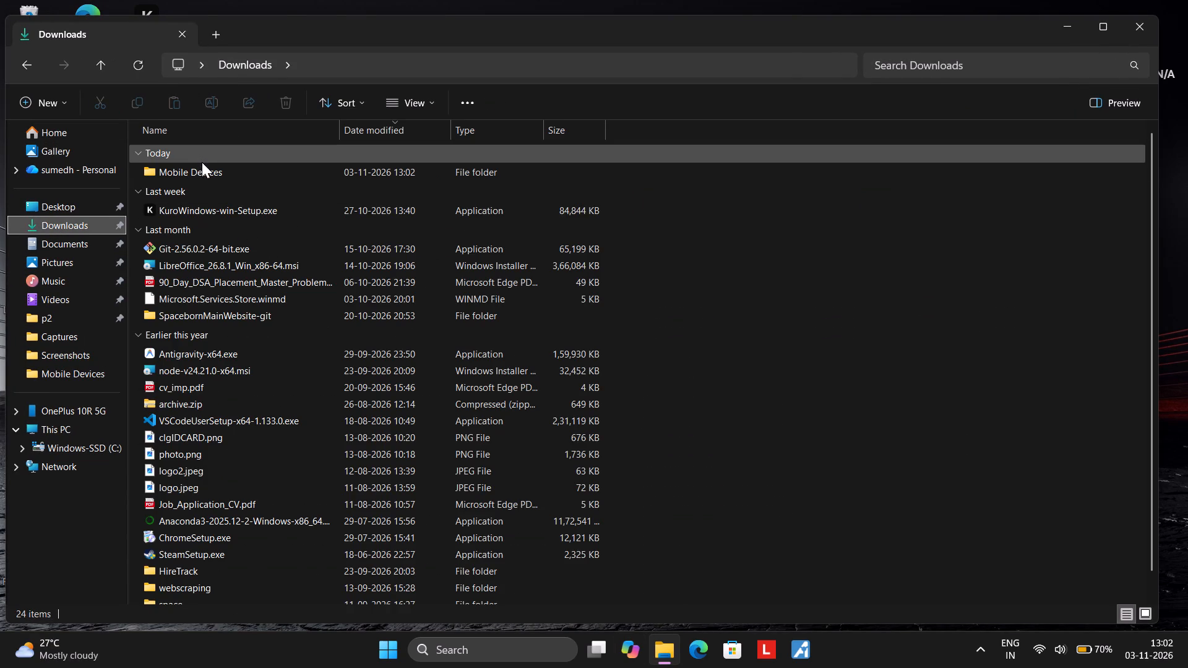
double_click(204, 173)
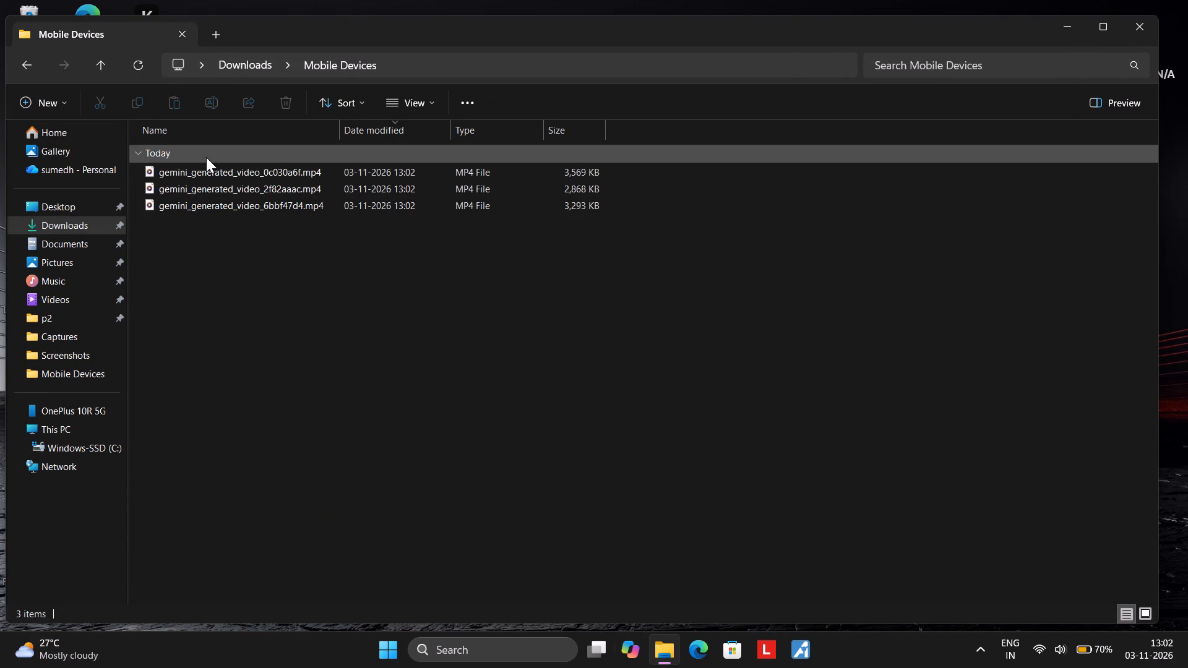
double_click(204, 166)
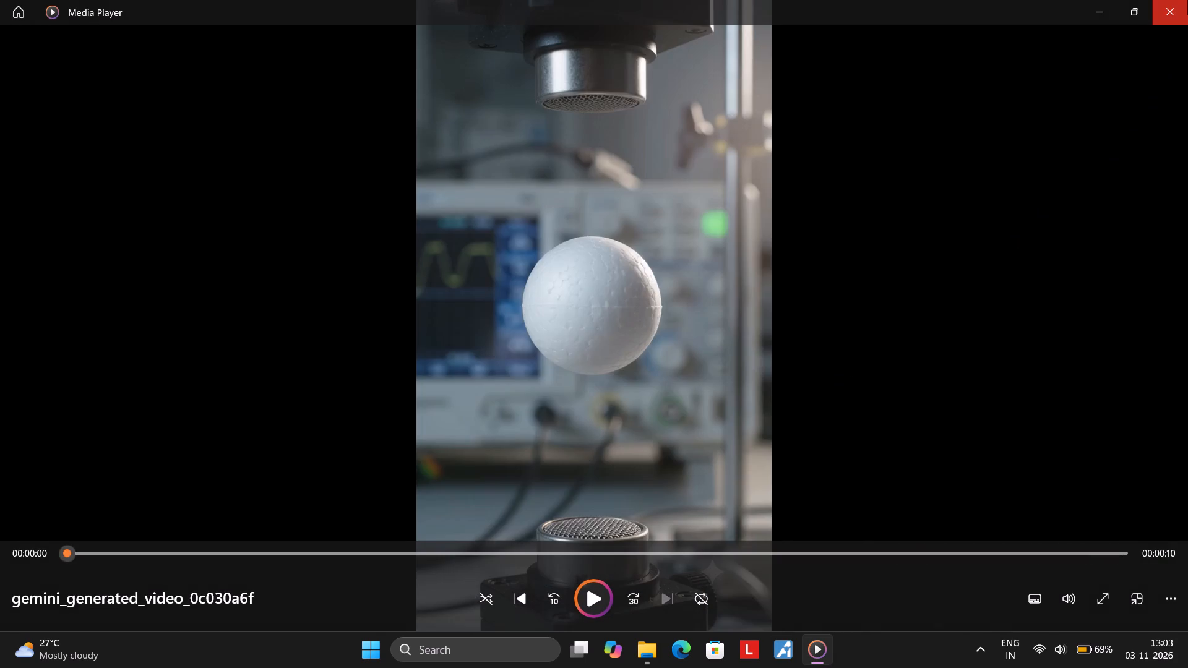
left_click(1187, 0)
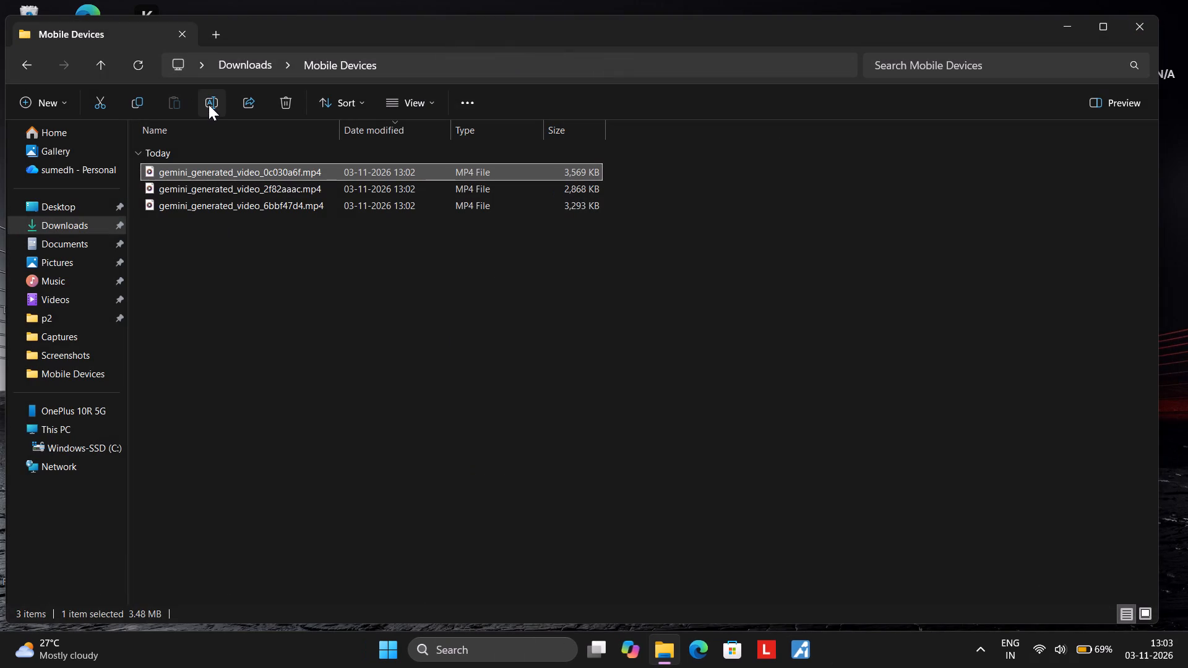
left_click(209, 105)
key("BackSpace")
type("c1")
left_click(304, 240)
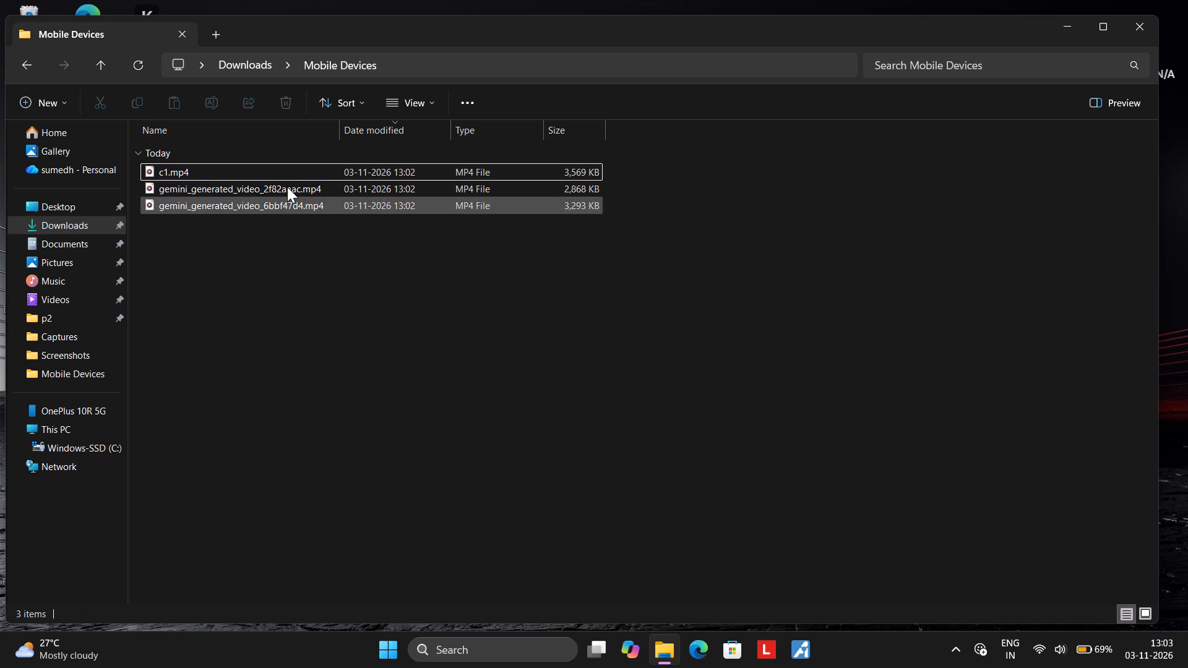
Preview gemini_generated_video_2f82aaac.mp4 and rename it c3.
double_click(287, 188)
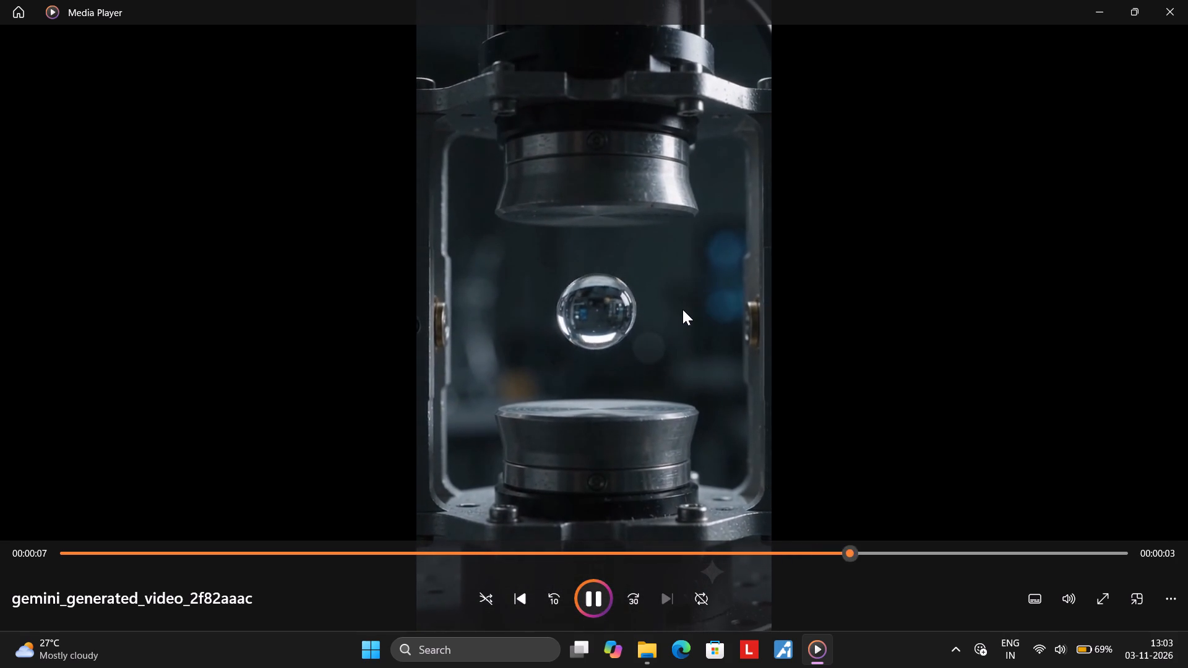
left_click(1179, 20)
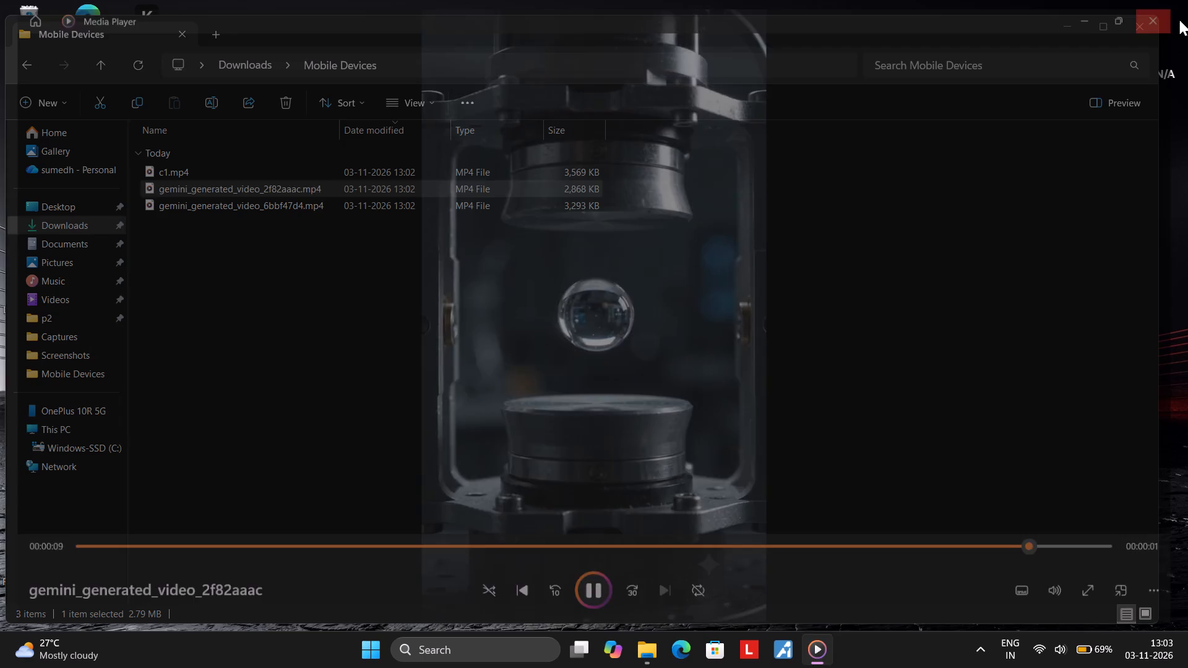
left_click(212, 95)
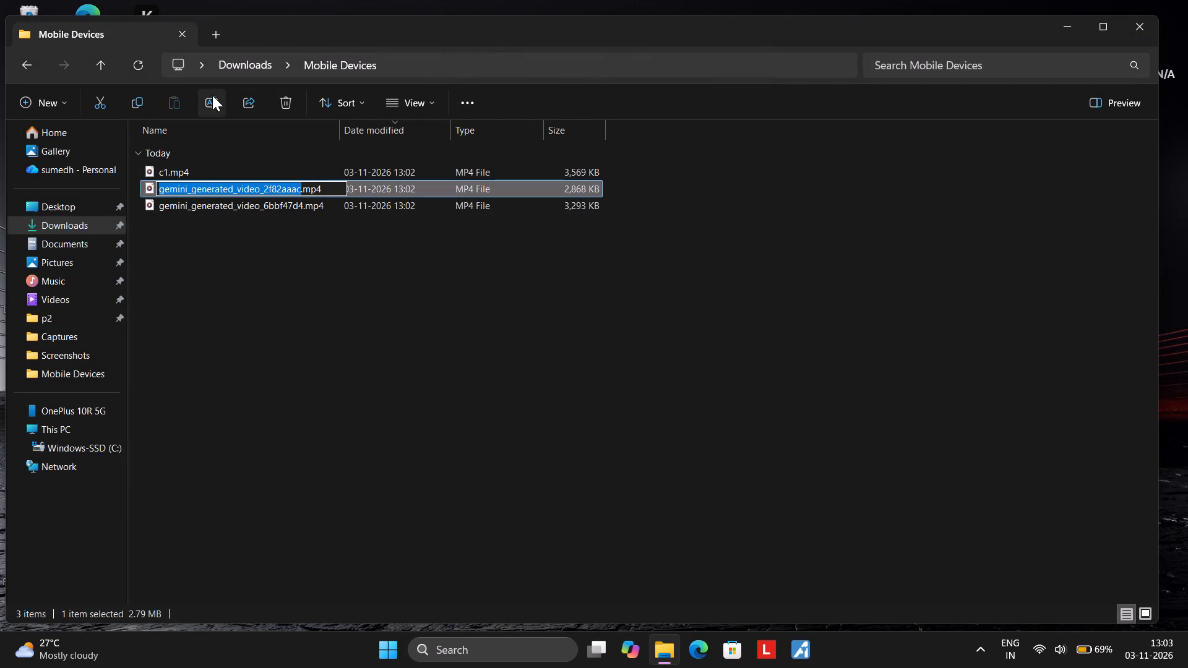
key("BackSpace")
type("c3")
key("Return")
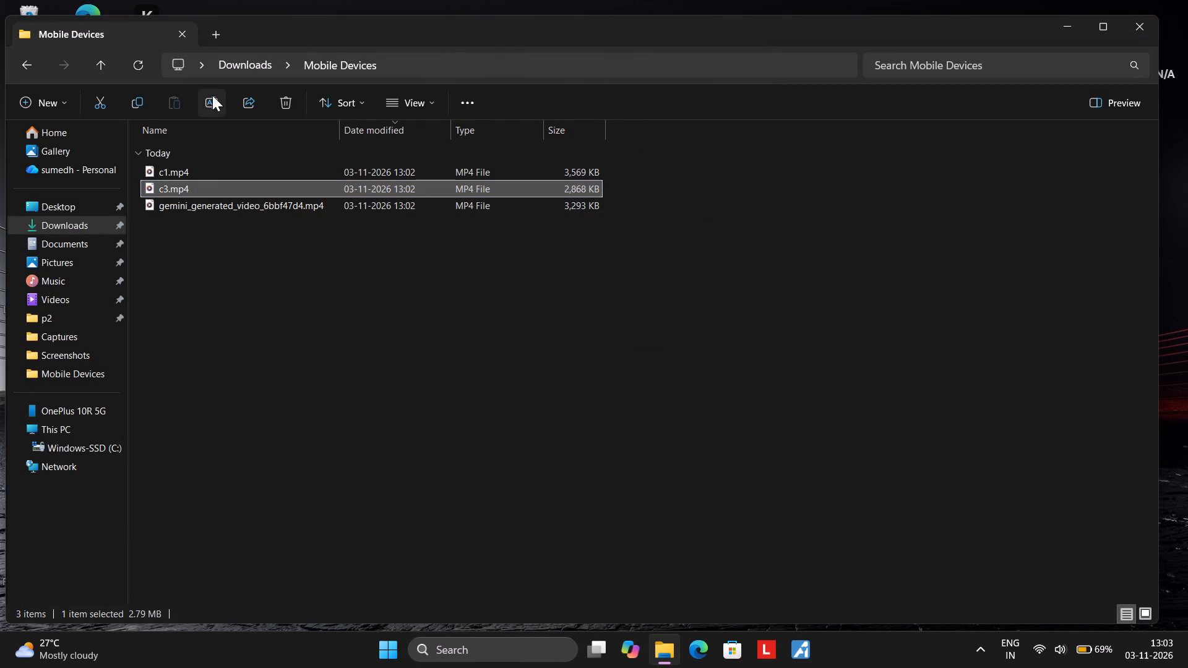
Preview gemini_generated_video_6bbf47d4.mp4, rename it c2, and close the folder window.
double_click(206, 200)
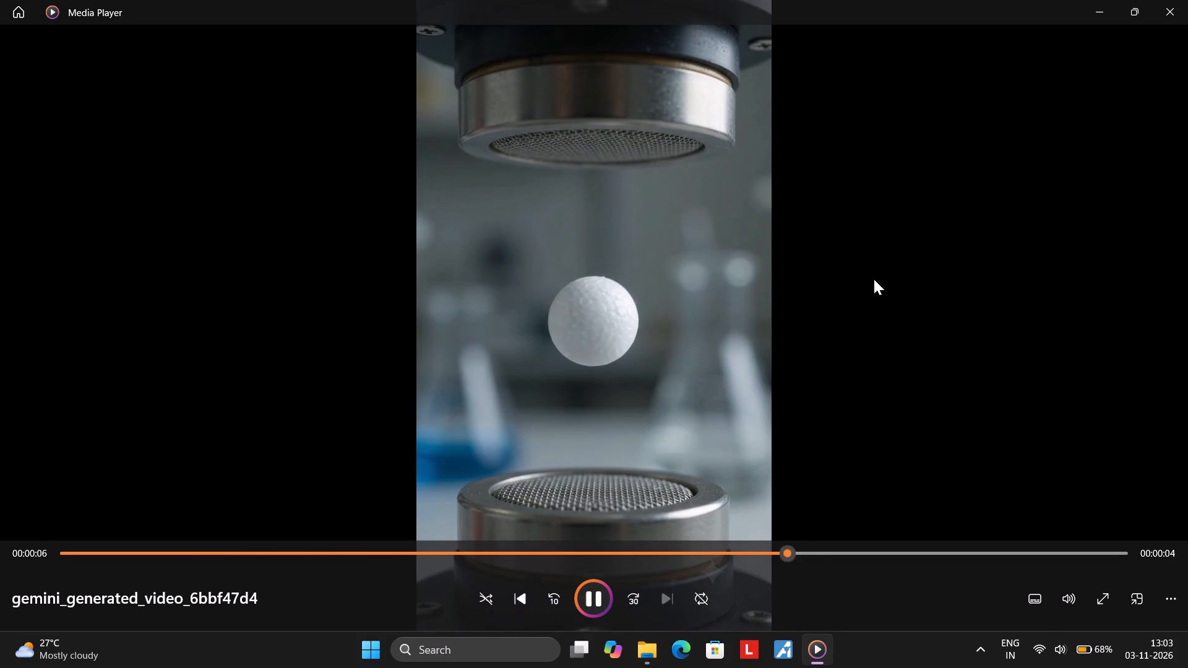
left_click(1179, 0)
left_click(212, 105)
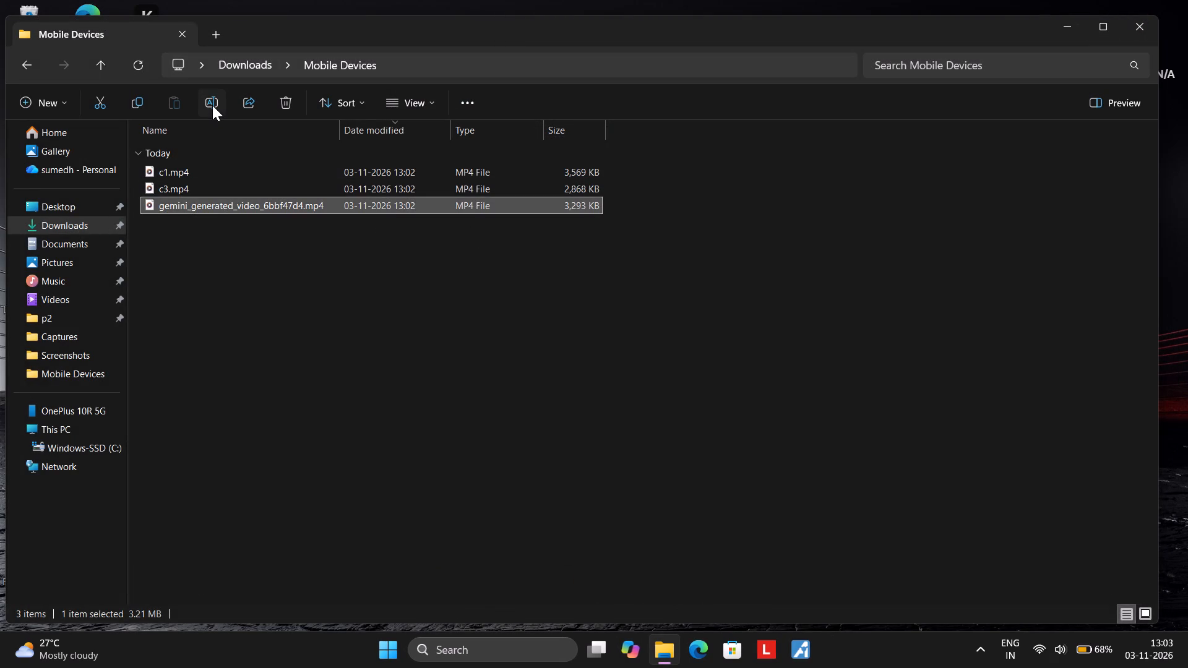
key("BackSpace")
type("c2")
key("Return")
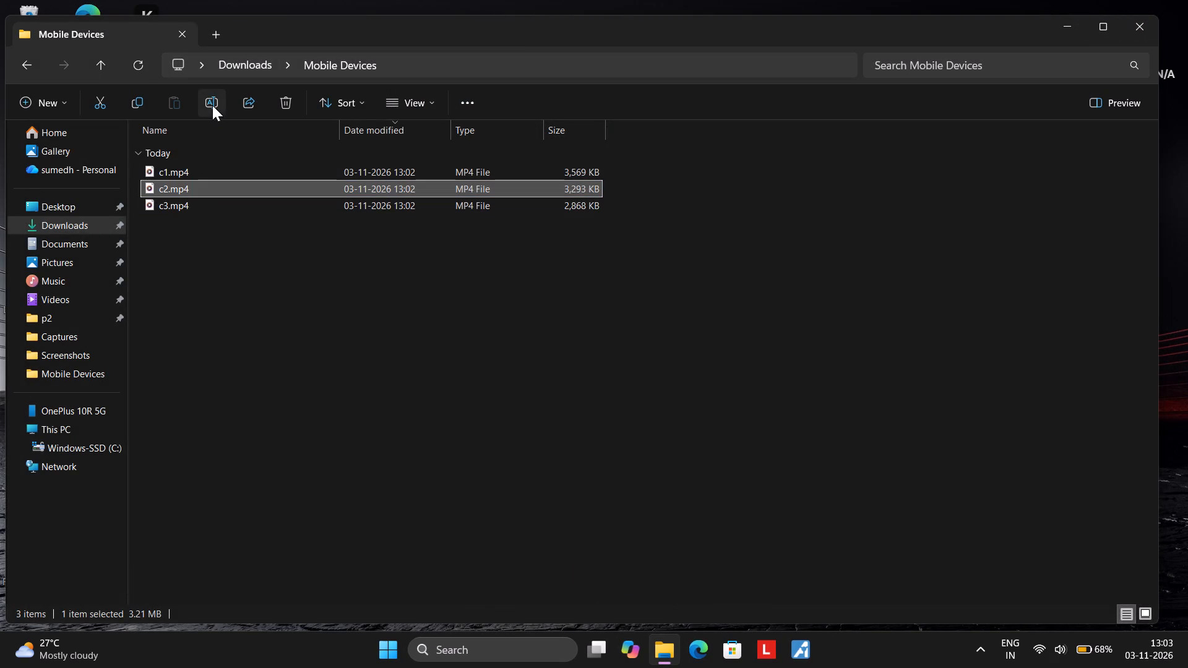
left_click(1148, 22)
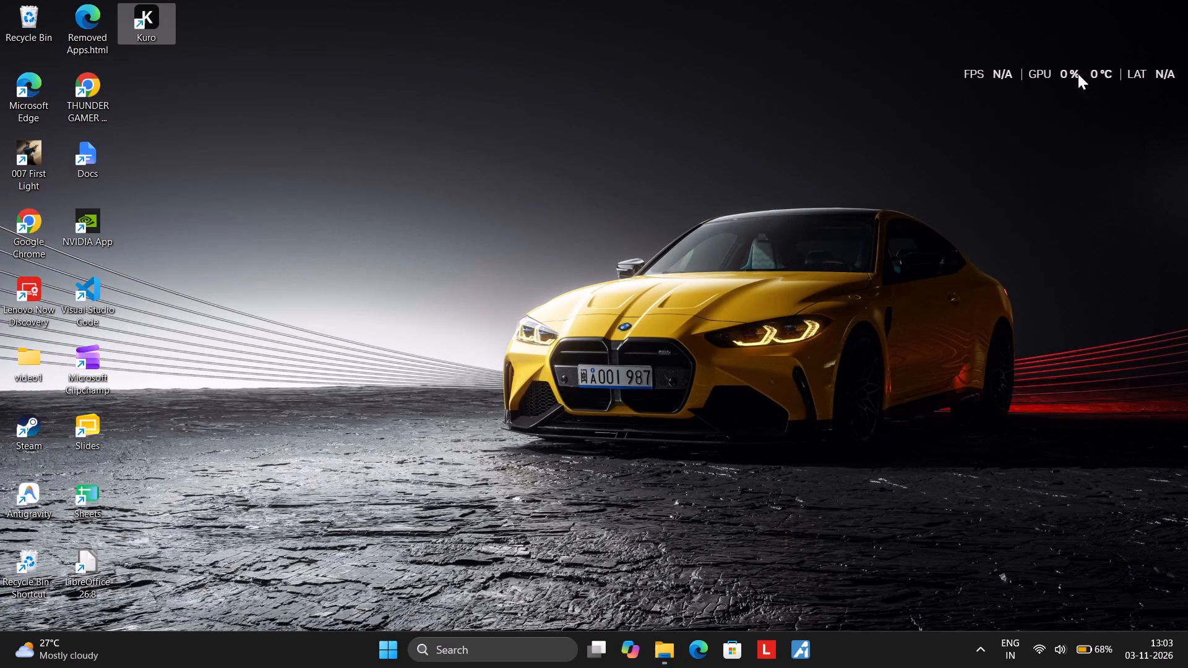
Open Microsoft Clipchamp and start a new video project.
double_click(92, 364)
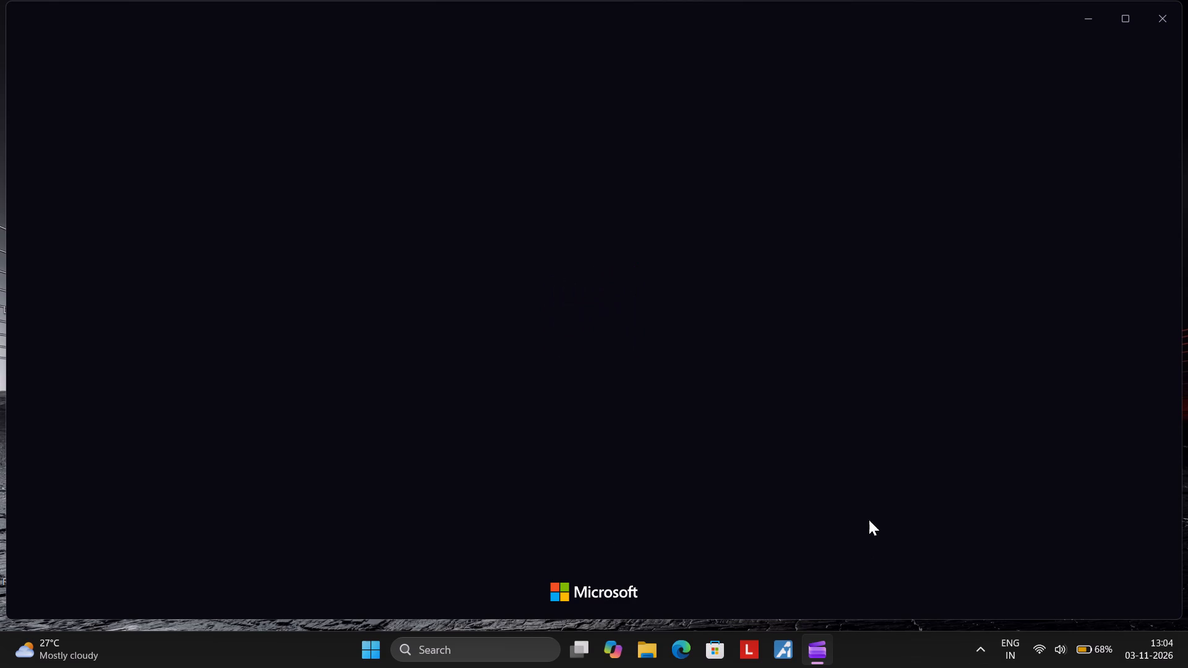
left_click(1065, 667)
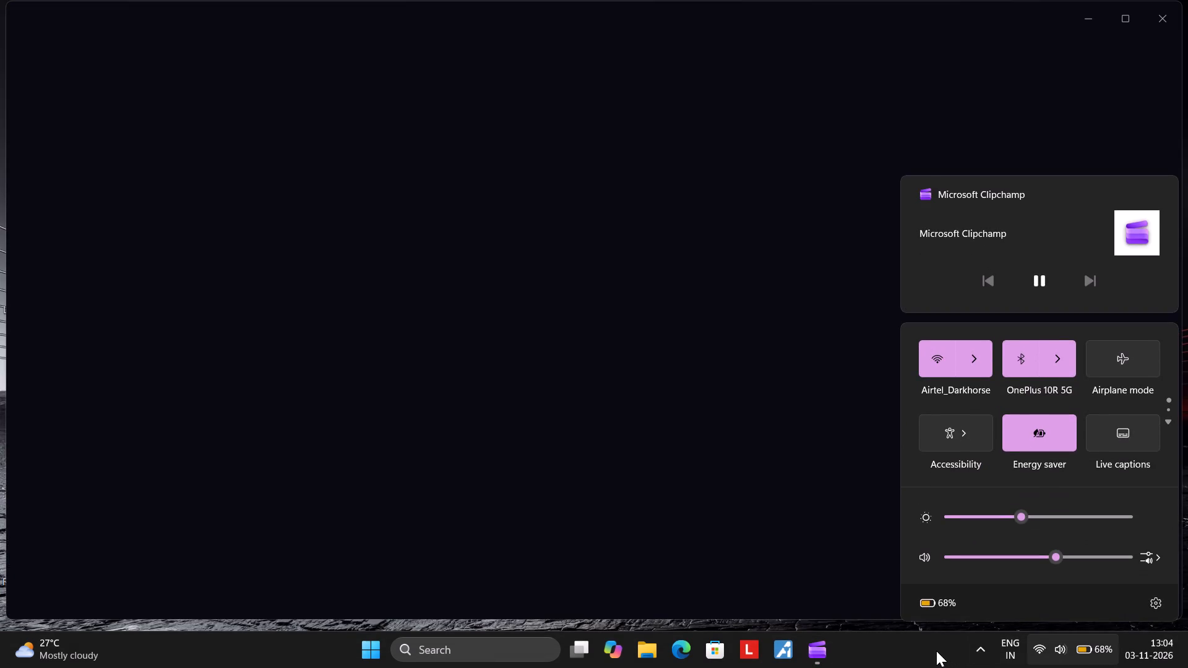
left_click(936, 651)
left_click(562, 134)
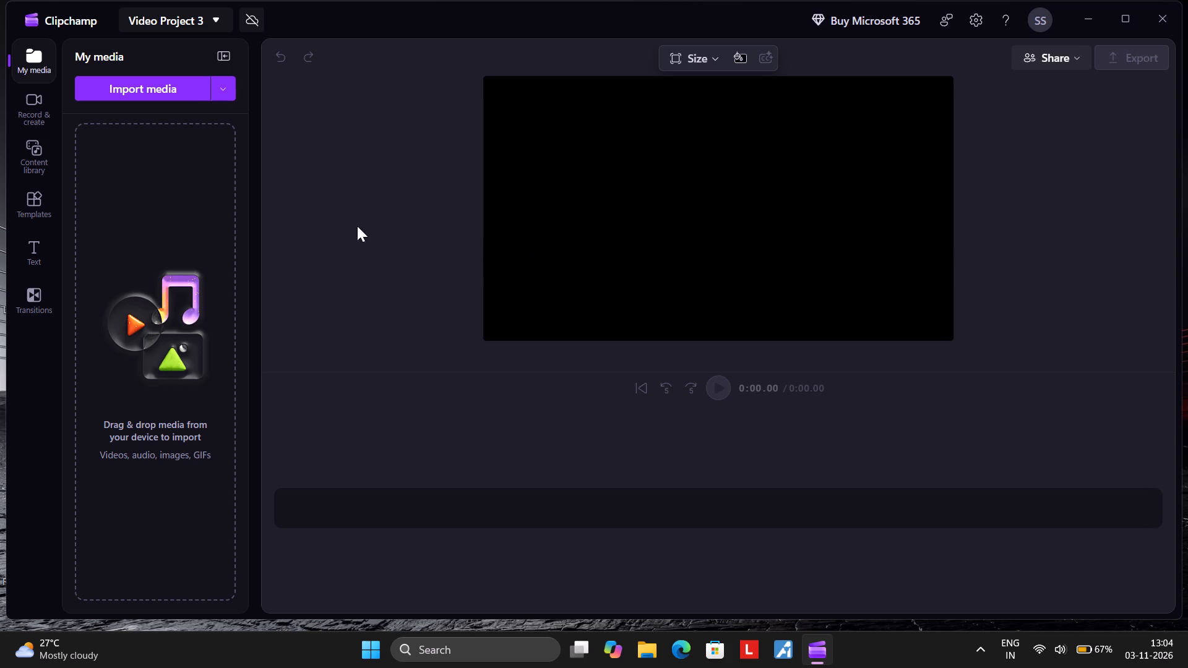
Import c1.mp4, c2.mp4 and c3.mp4 from the Mobile Devices folder in Downloads into the project's media.
left_click(152, 85)
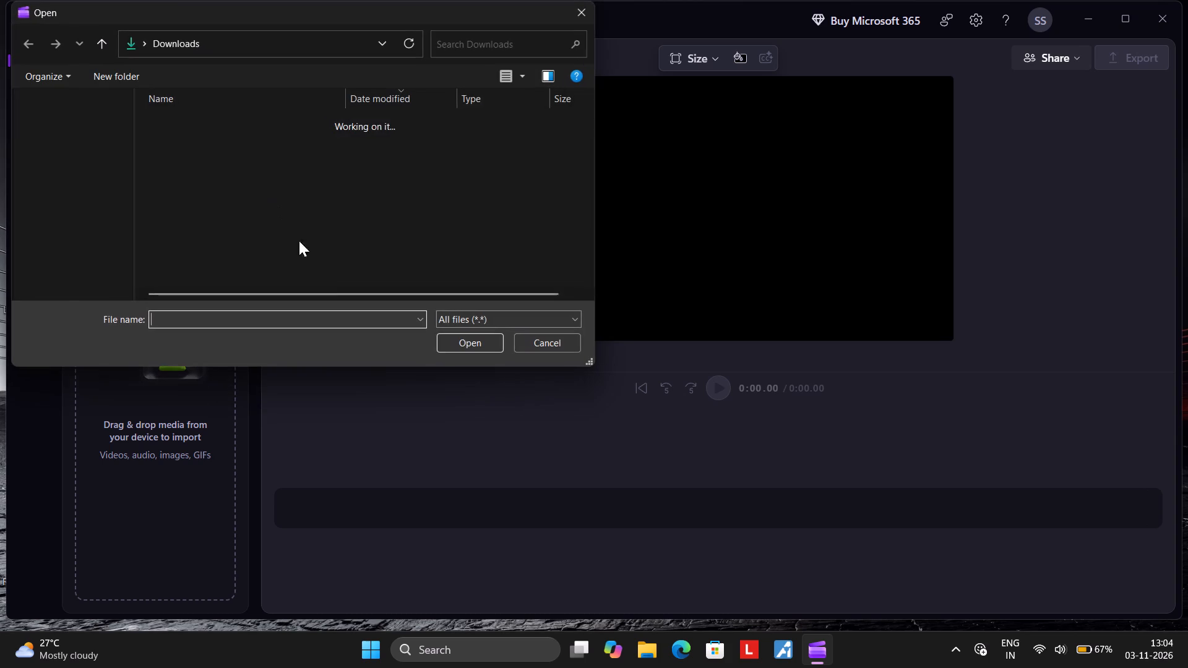
double_click(274, 140)
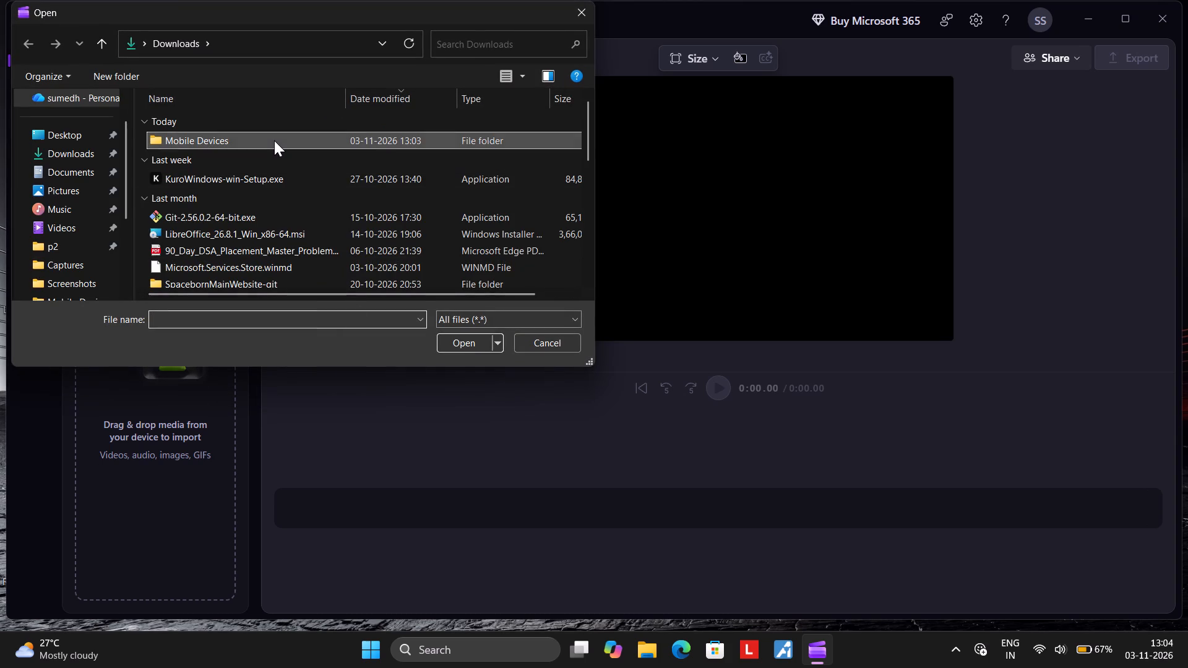
left_click(274, 140, "ctrl")
left_click(263, 153, "ctrl")
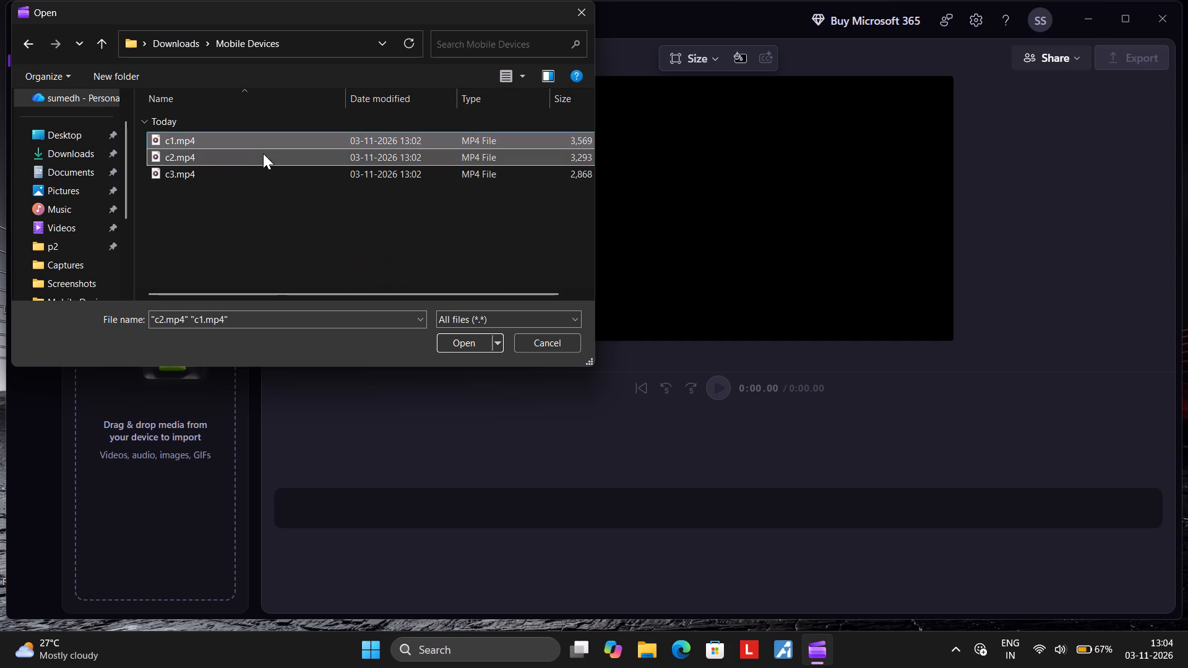
left_click(256, 169, "ctrl")
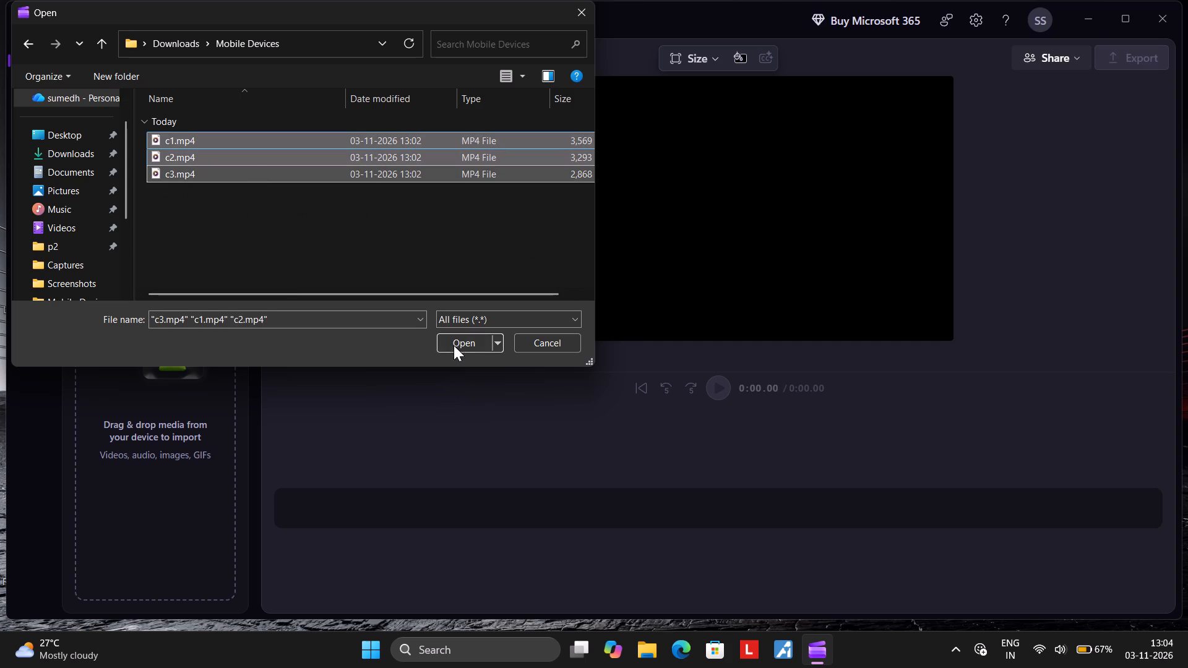
left_click(455, 340)
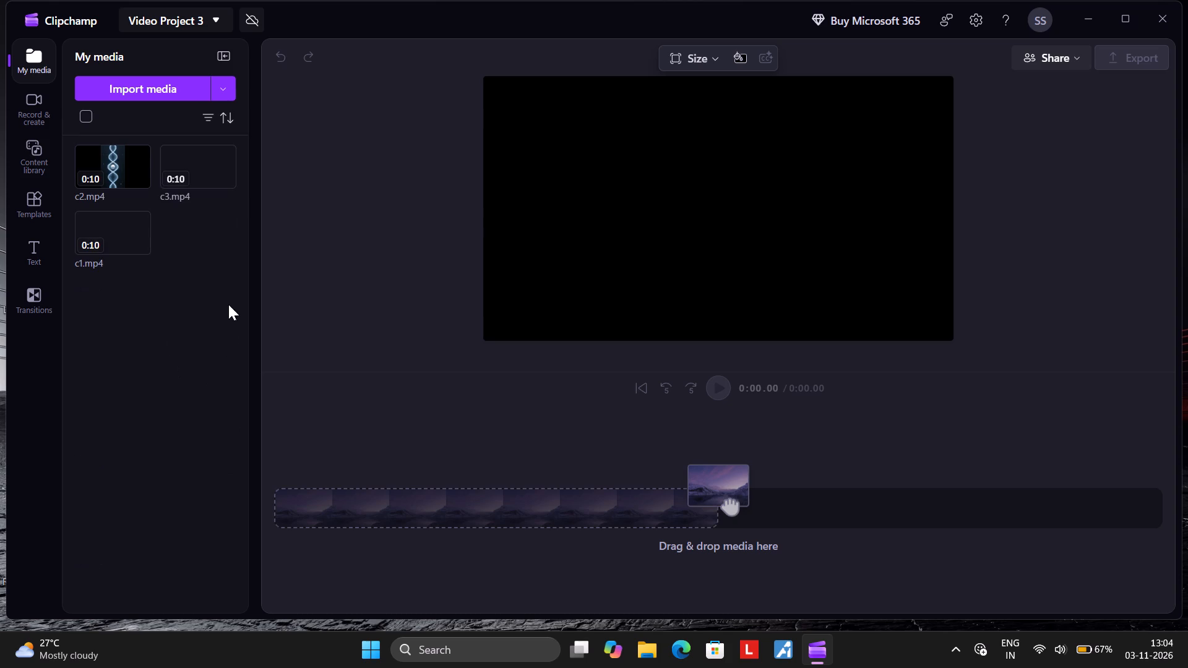
Add the clips c1.mp4, c2.mp4 and c3.mp4 to the timeline in that order.
left_click(142, 245)
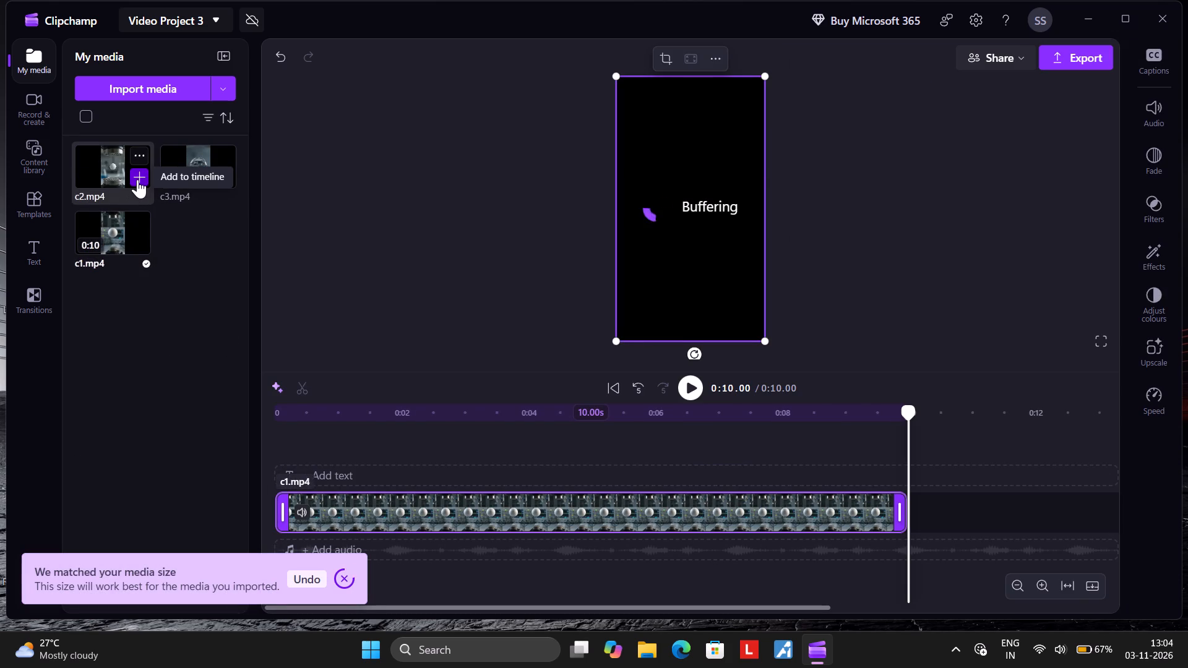
left_click(137, 179)
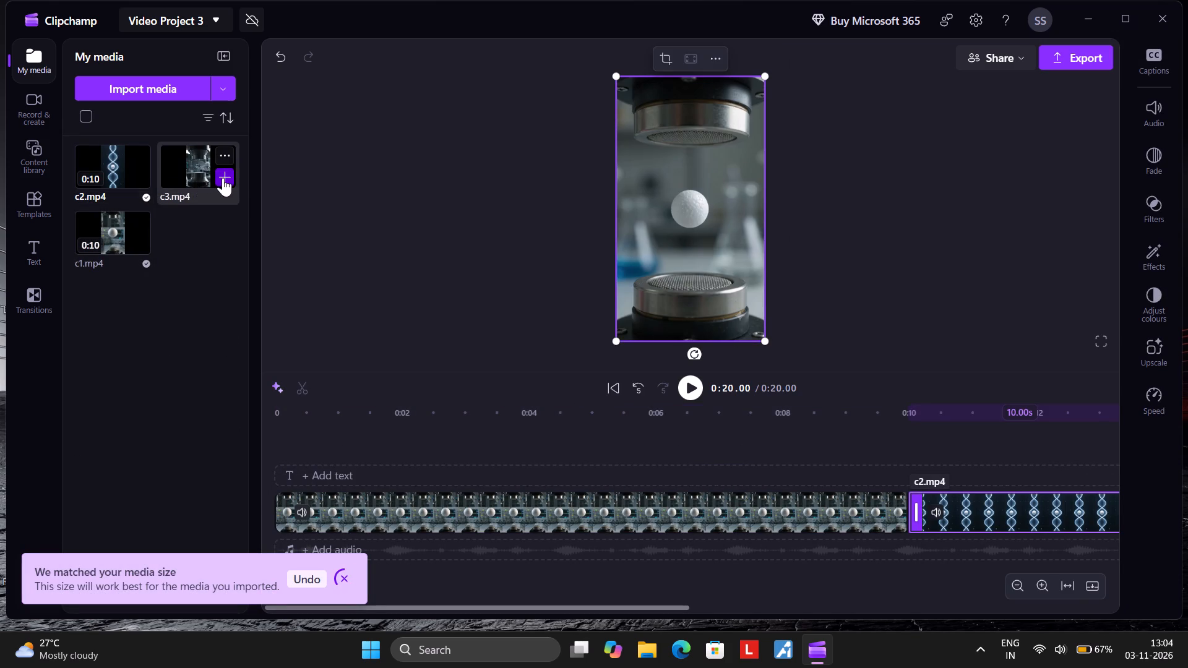
left_click(225, 178)
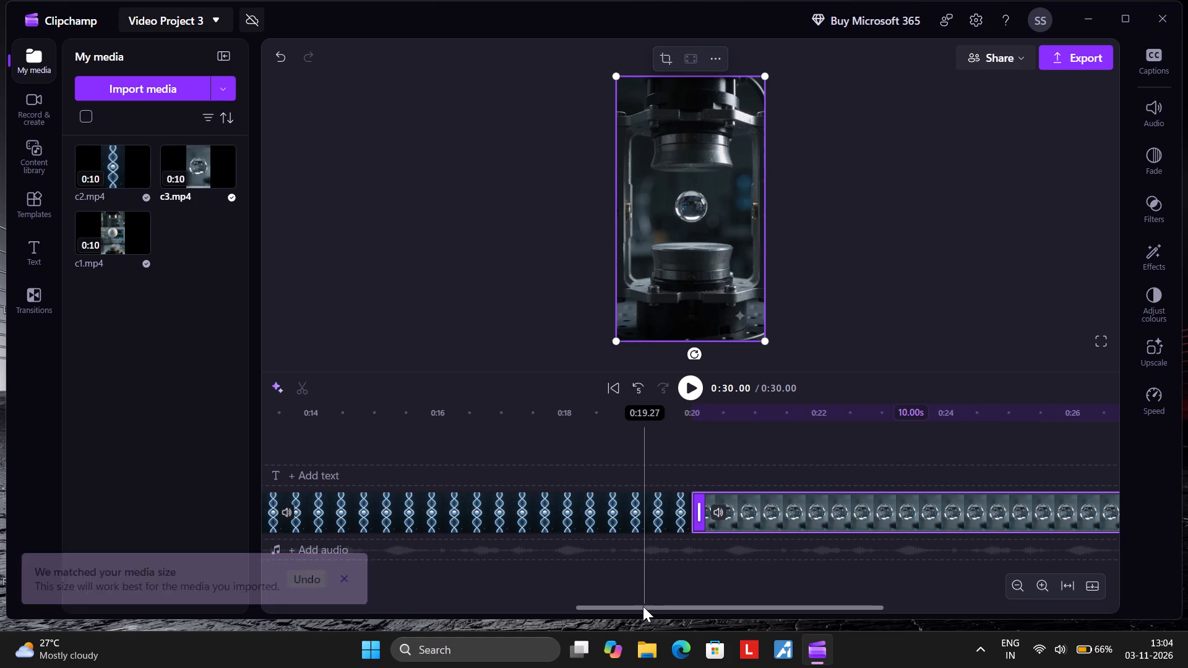
Generate AI autocaptions for the project in English (United States), with captions shown in the video.
left_click_drag(643, 607, 210, 643)
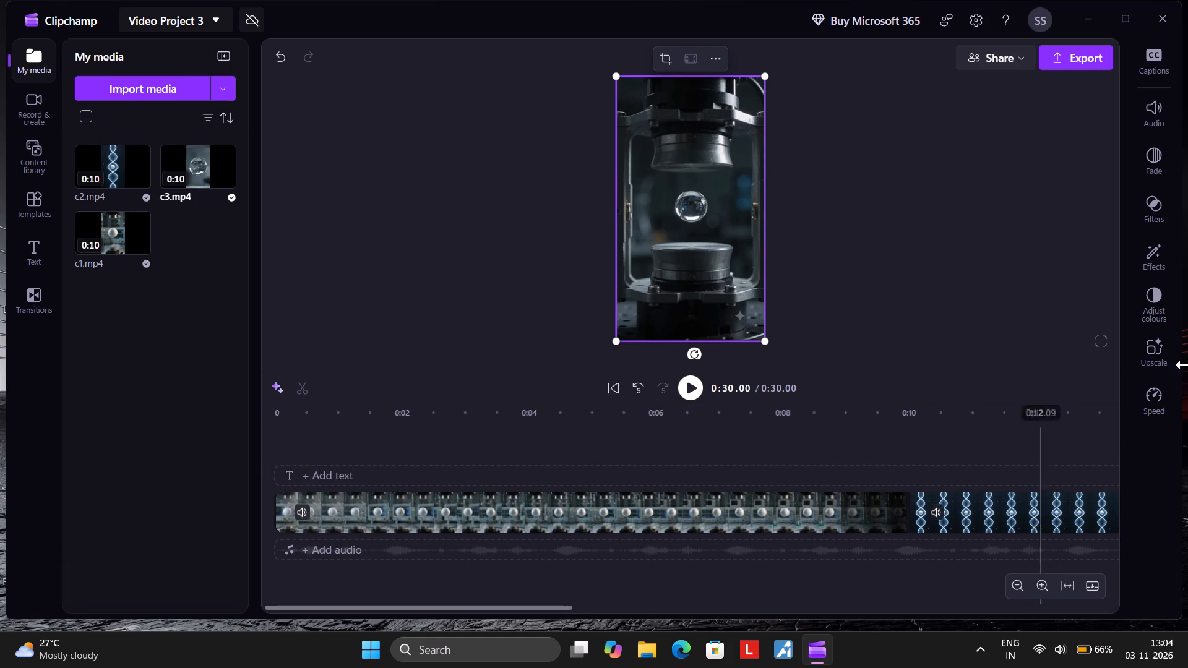
left_click(1023, 586)
left_click(1023, 586)
left_click(1023, 586)
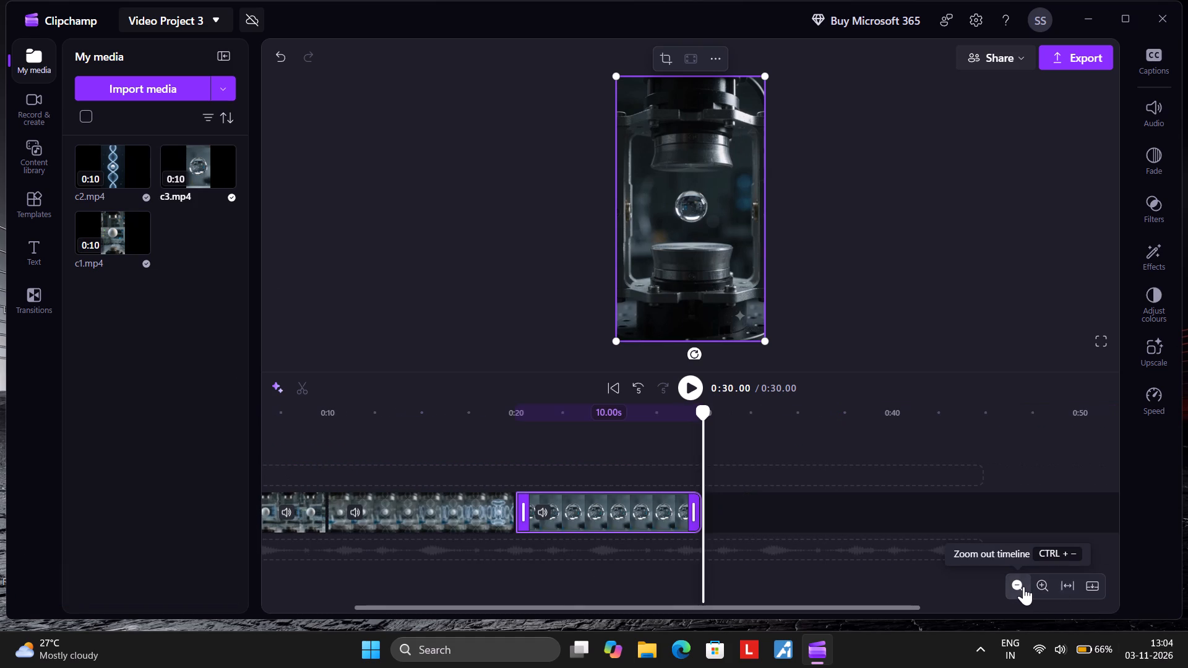
left_click_drag(813, 609, 413, 648)
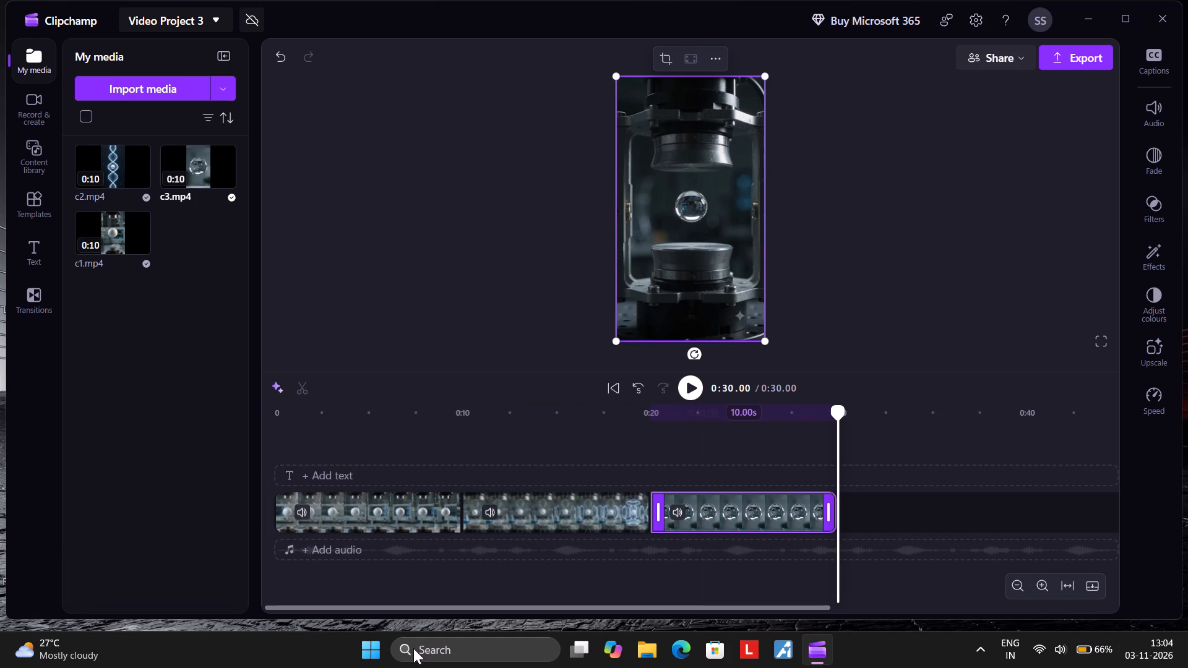
left_click(1151, 397)
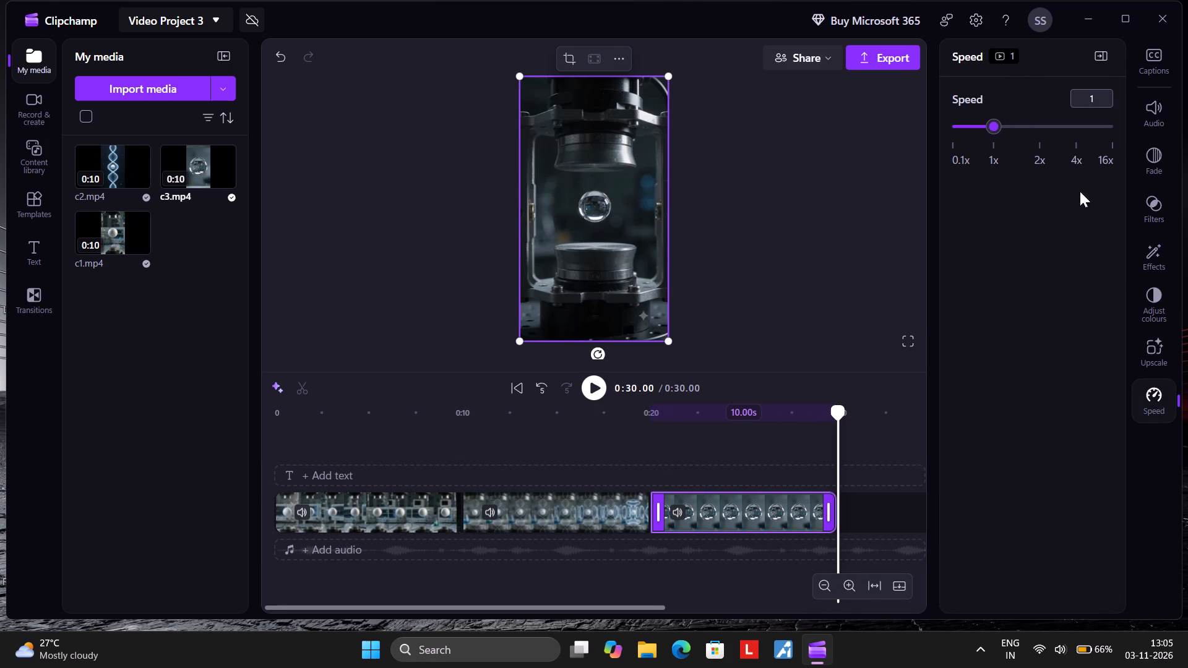
left_click(1160, 56)
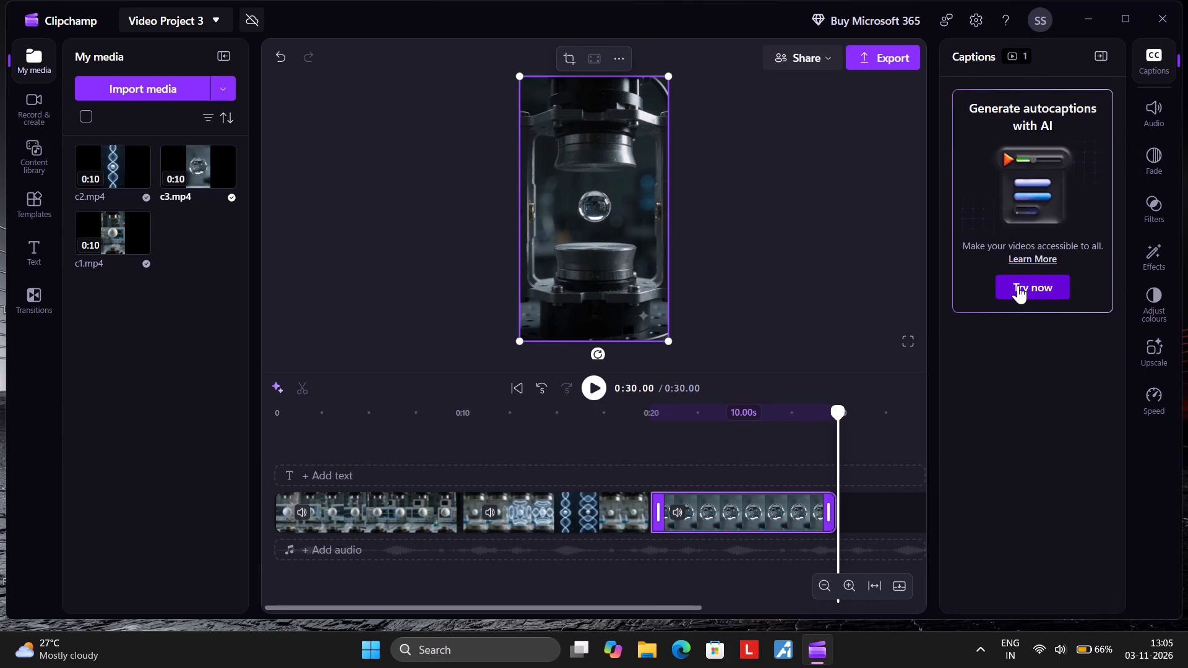
left_click(1018, 285)
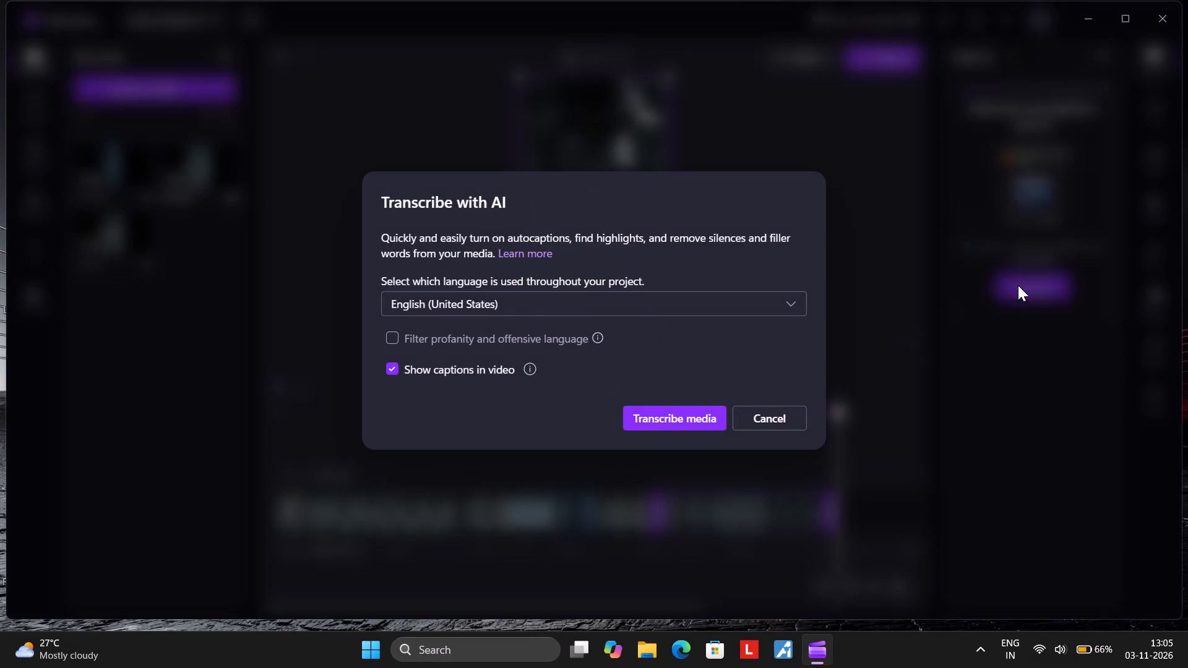
left_click(679, 416)
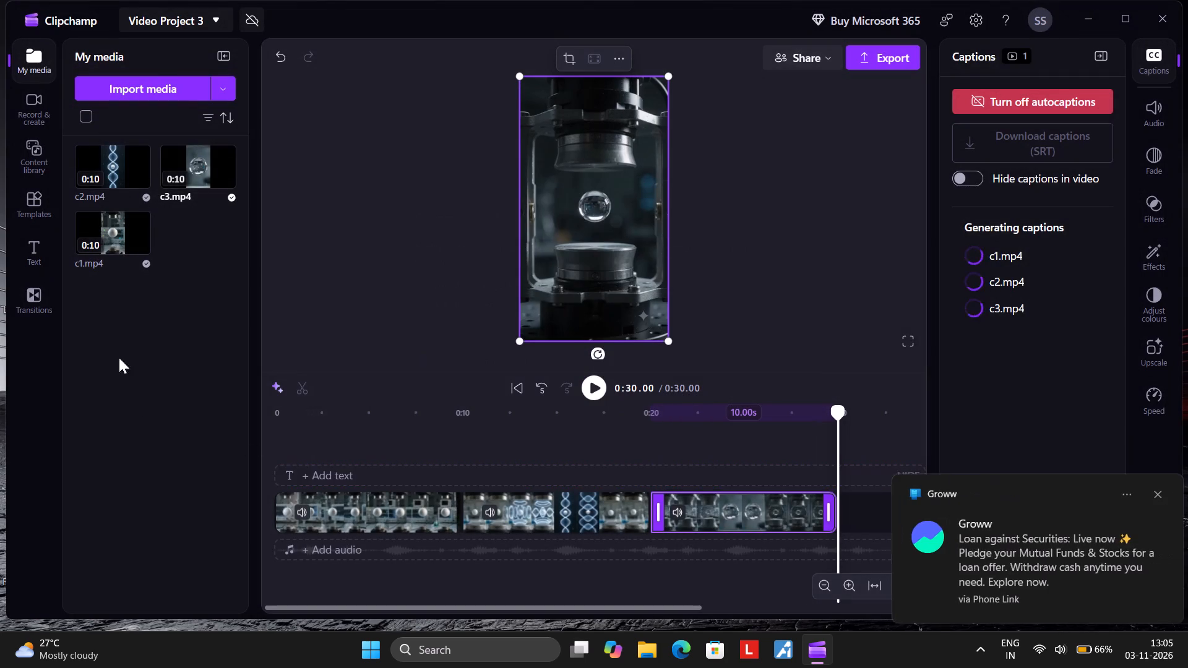
Place the Beams cartoon transition between the c1 and c2 clips on the timeline.
left_click(41, 291)
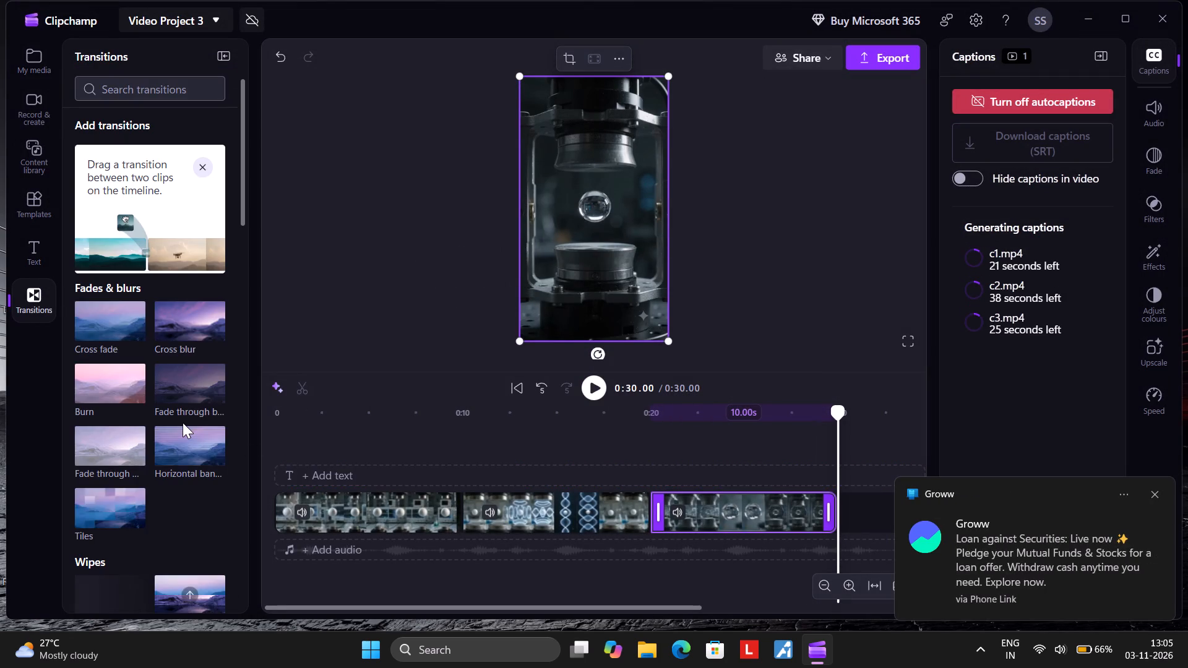
scroll(183, 422, "down", 2)
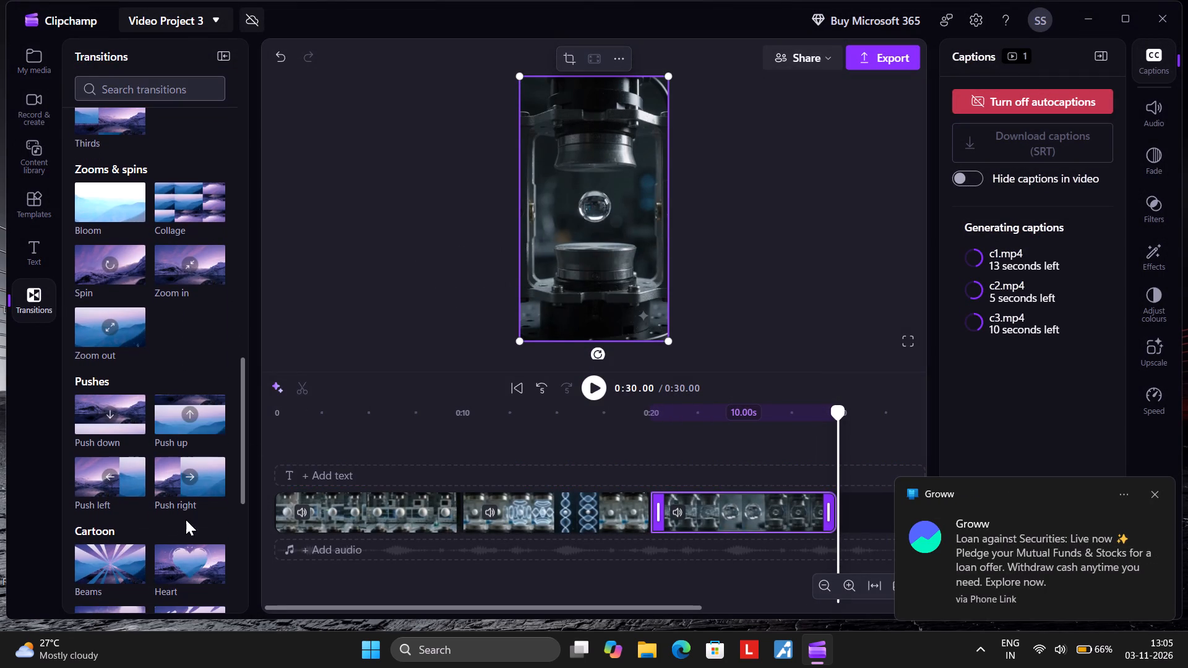
left_click_drag(106, 581, 459, 513)
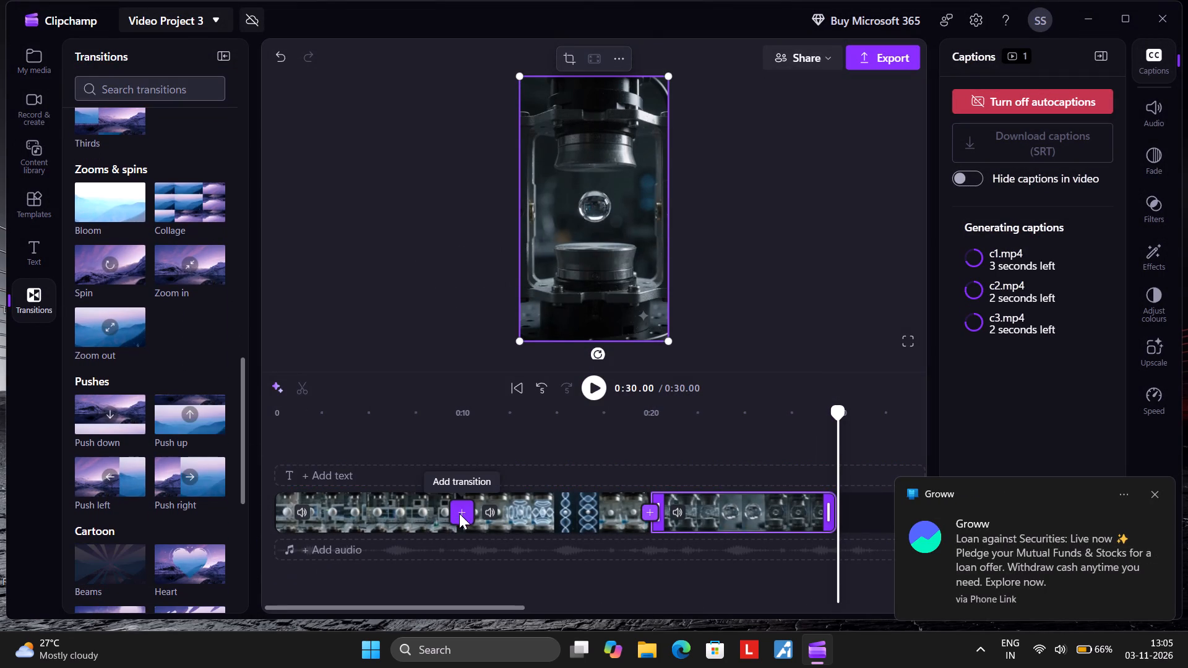
Place the Morph glitch transition between the c2 and c3 clips on the timeline.
left_click(643, 518)
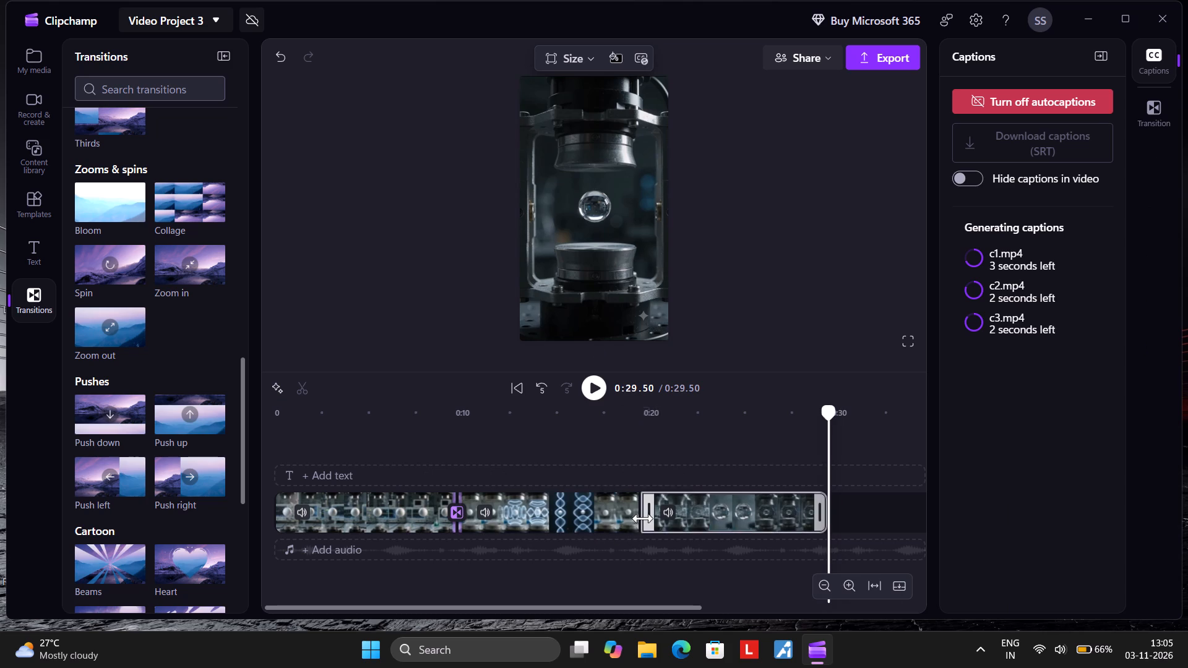
left_click(172, 555)
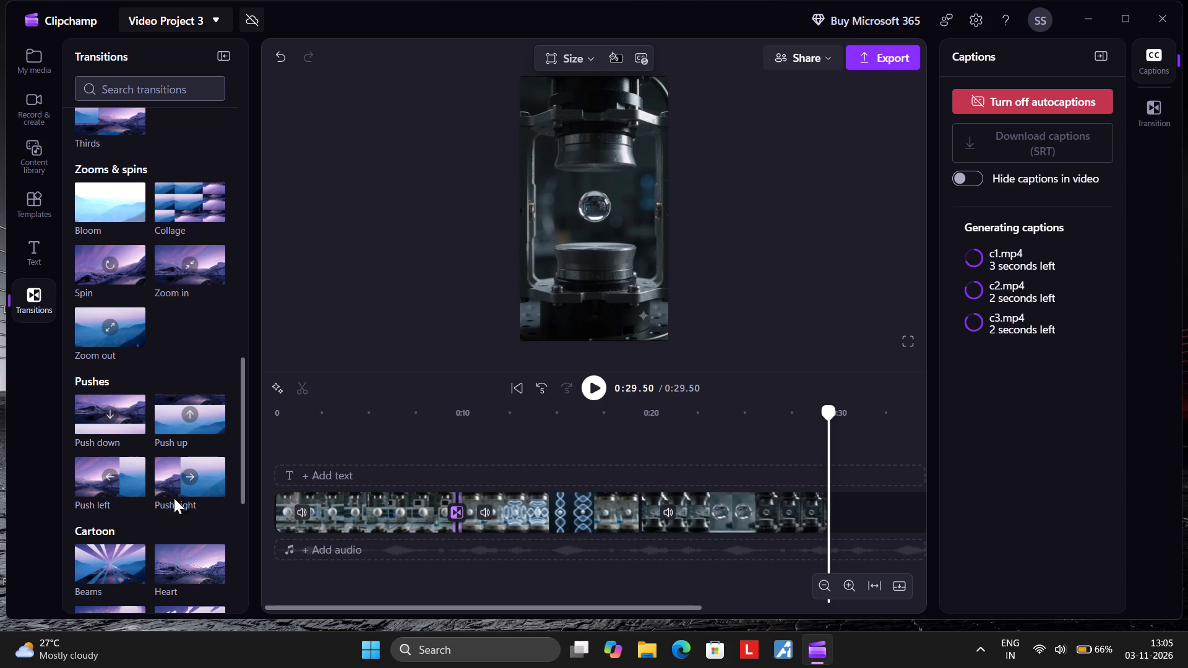
scroll(174, 483, "down", 1)
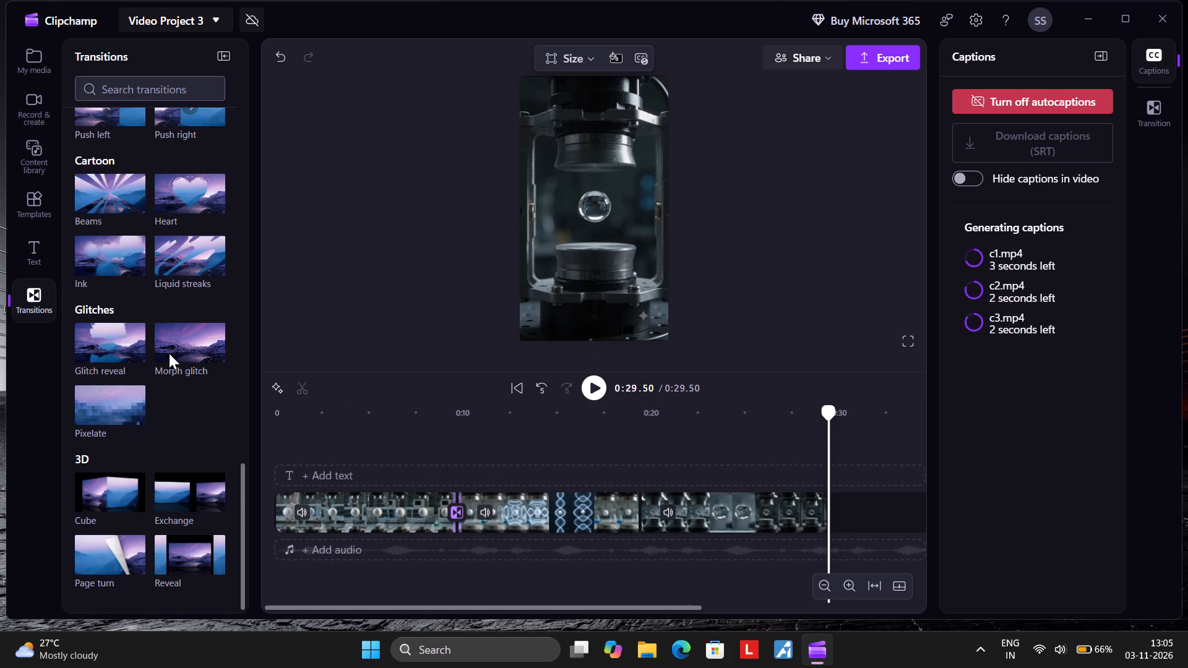
left_click_drag(169, 353, 632, 518)
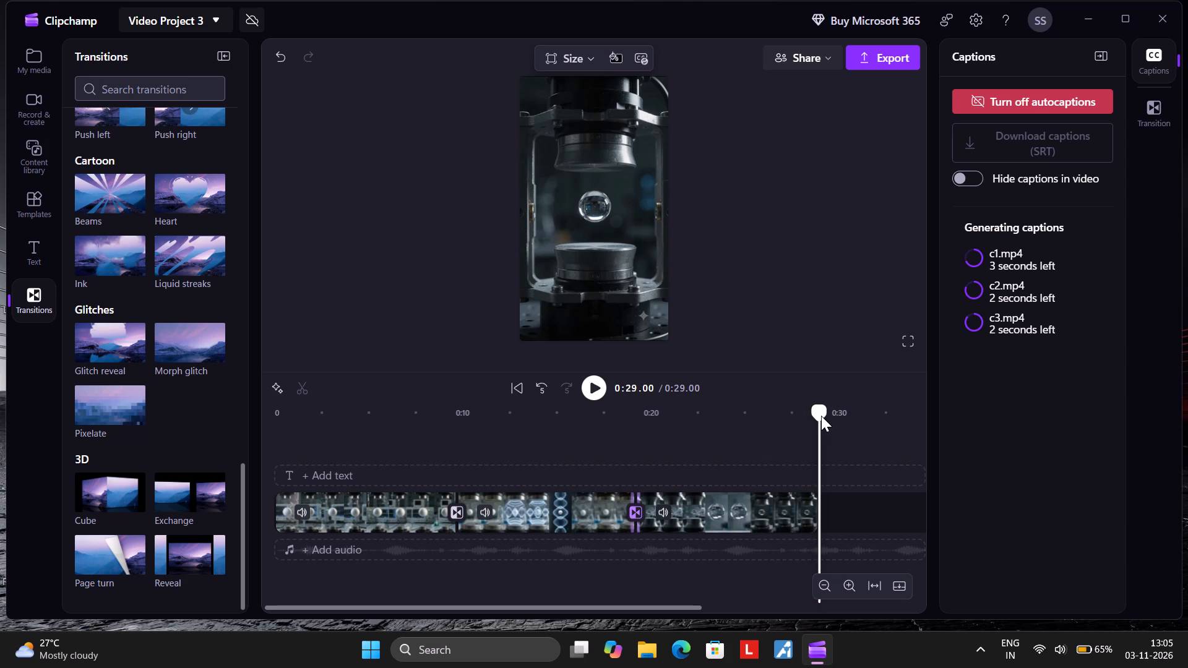
Return the playhead to the start of the timeline.
left_click_drag(819, 413, 106, 518)
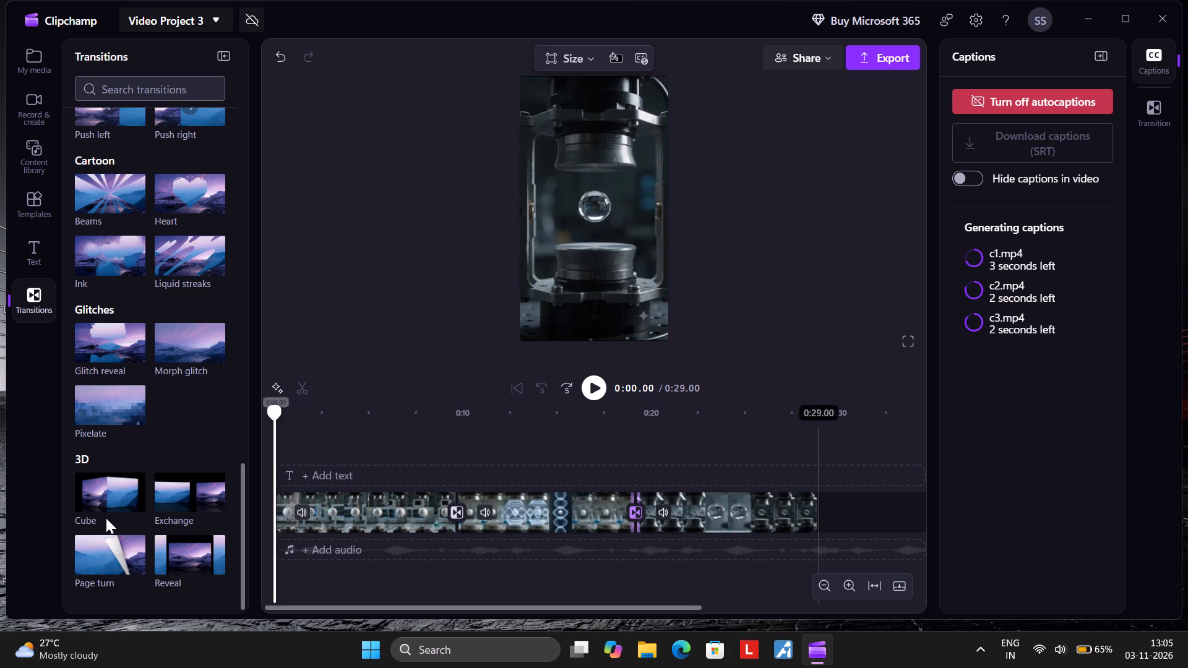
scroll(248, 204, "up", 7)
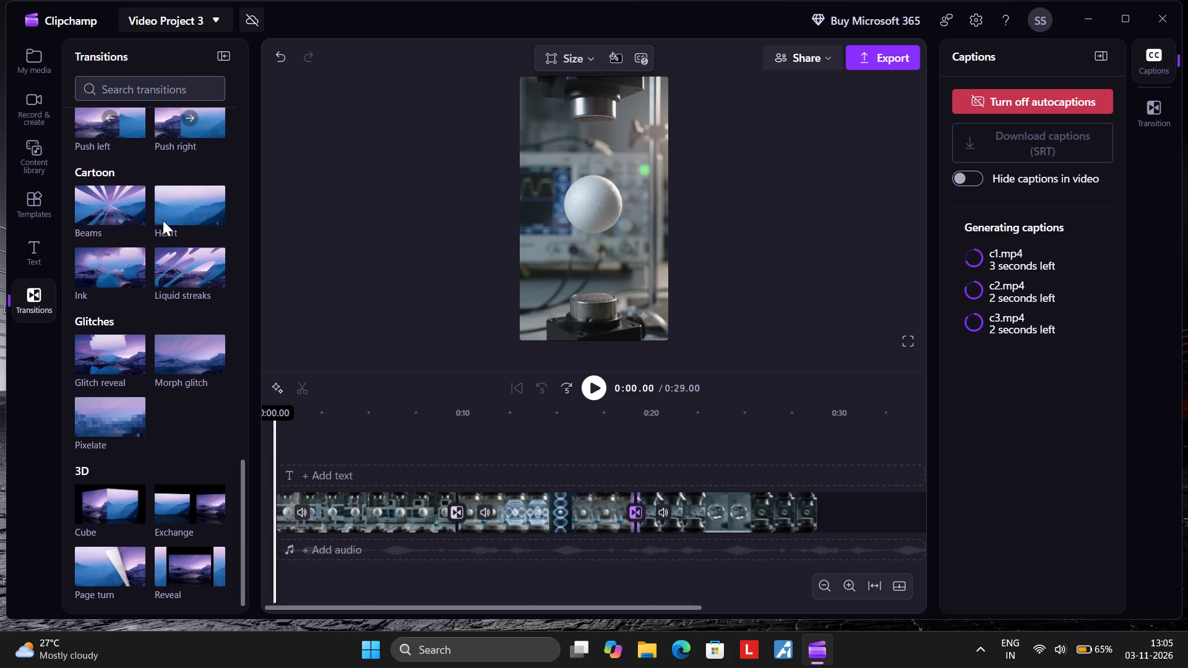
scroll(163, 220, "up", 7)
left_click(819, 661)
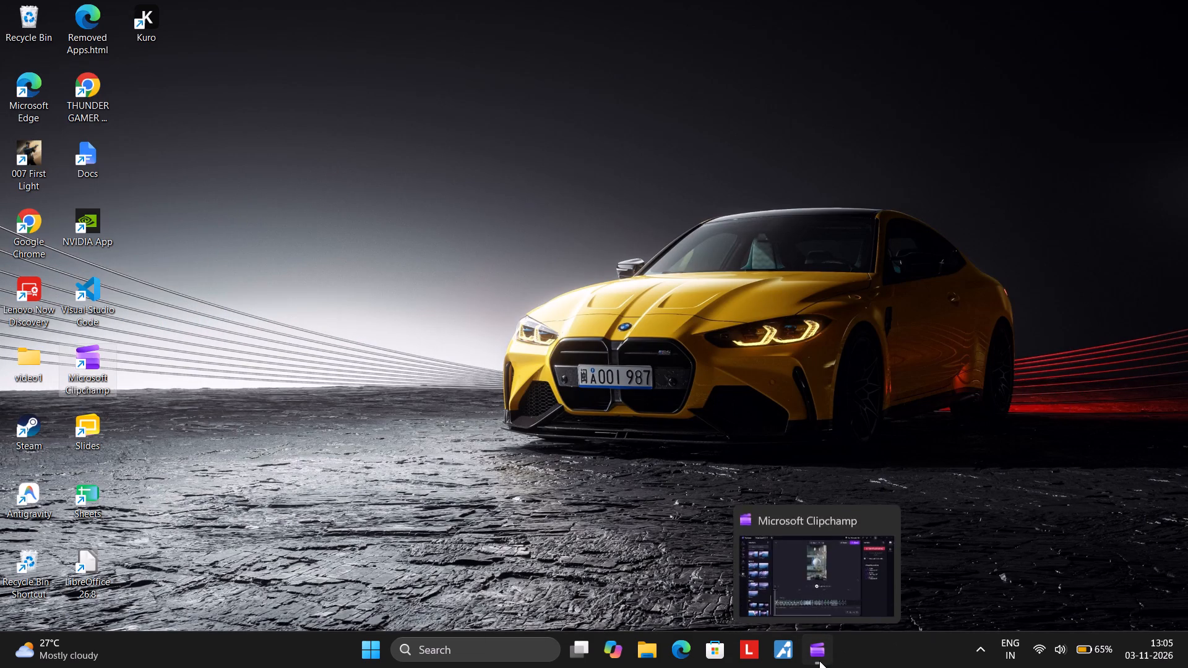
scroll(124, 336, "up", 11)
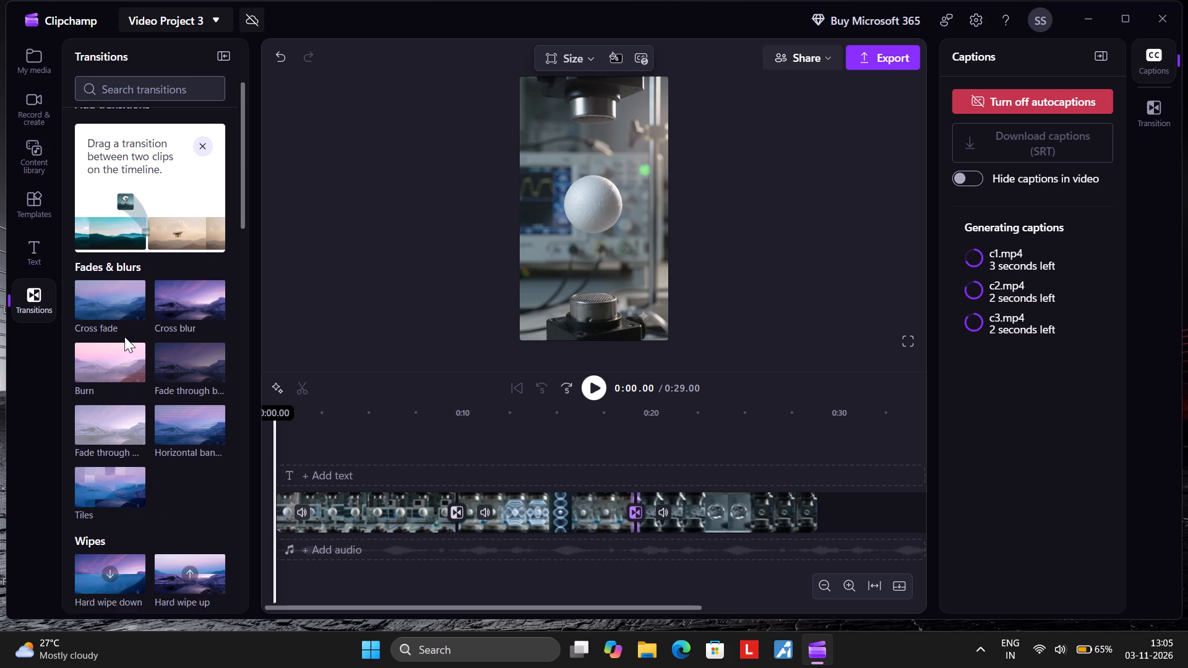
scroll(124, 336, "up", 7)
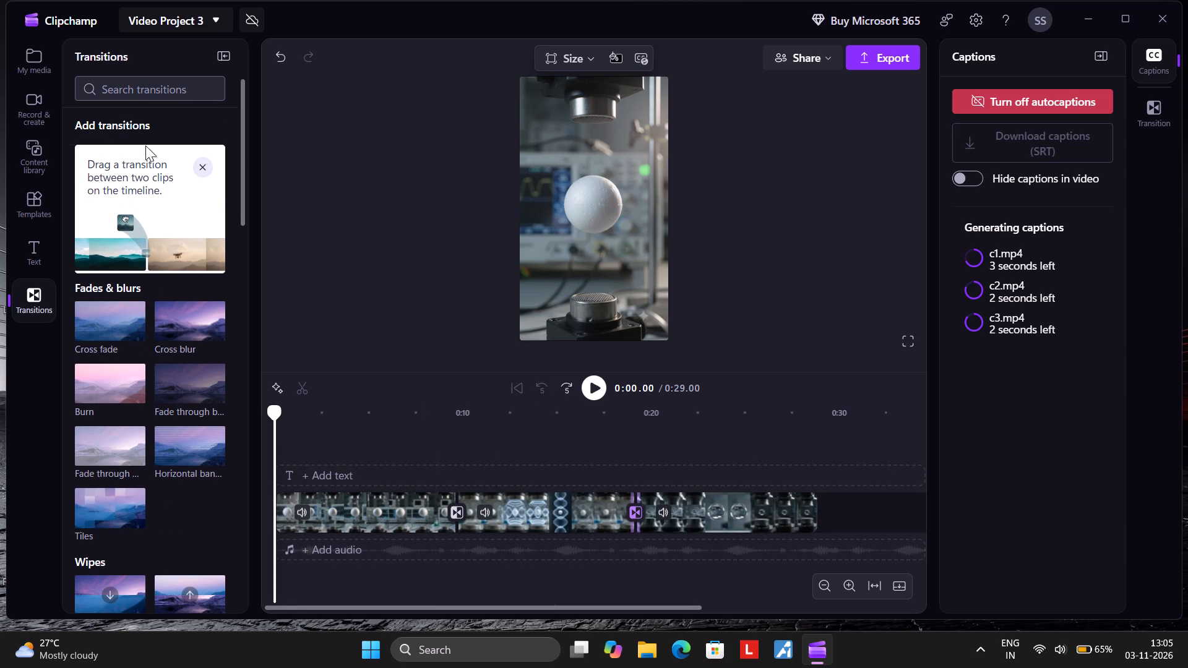
Import the logo images logo2.jpeg and logo.jpeg from the Downloads folder into the project's media.
left_click(30, 71)
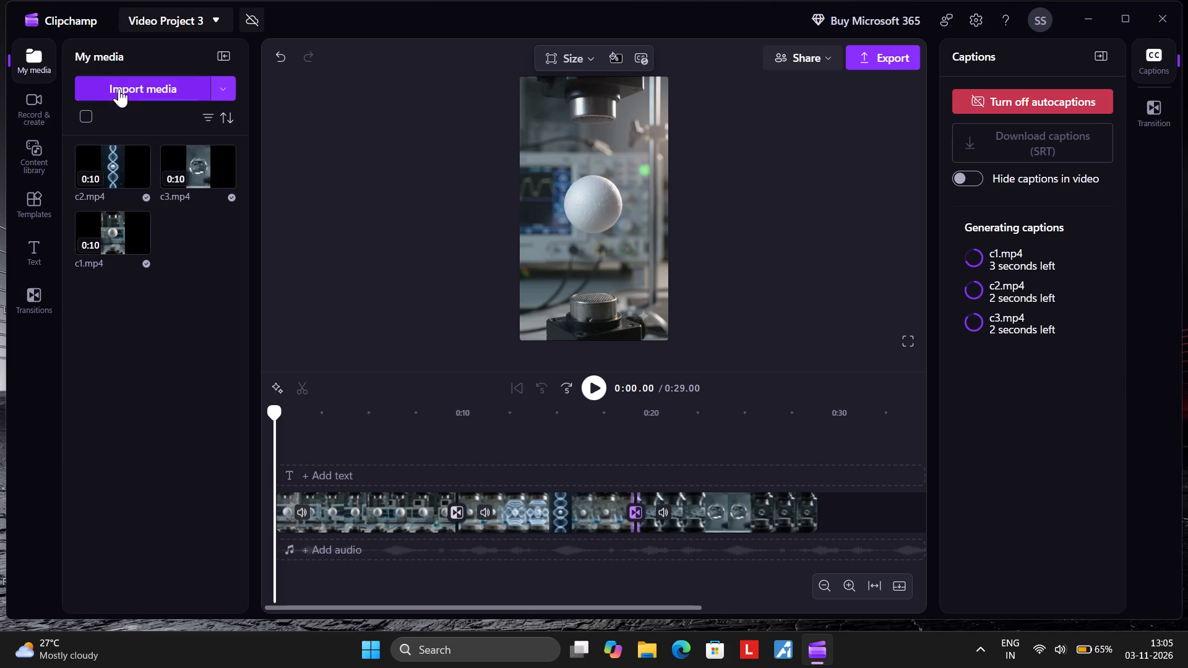
left_click(123, 83)
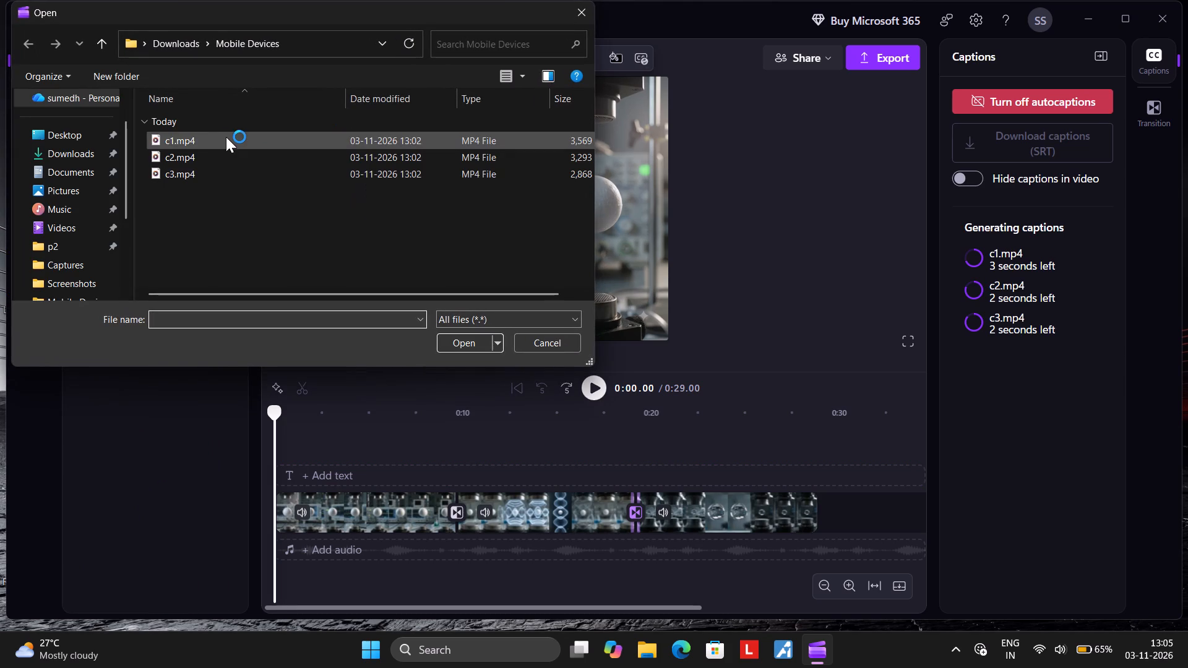
left_click(167, 43)
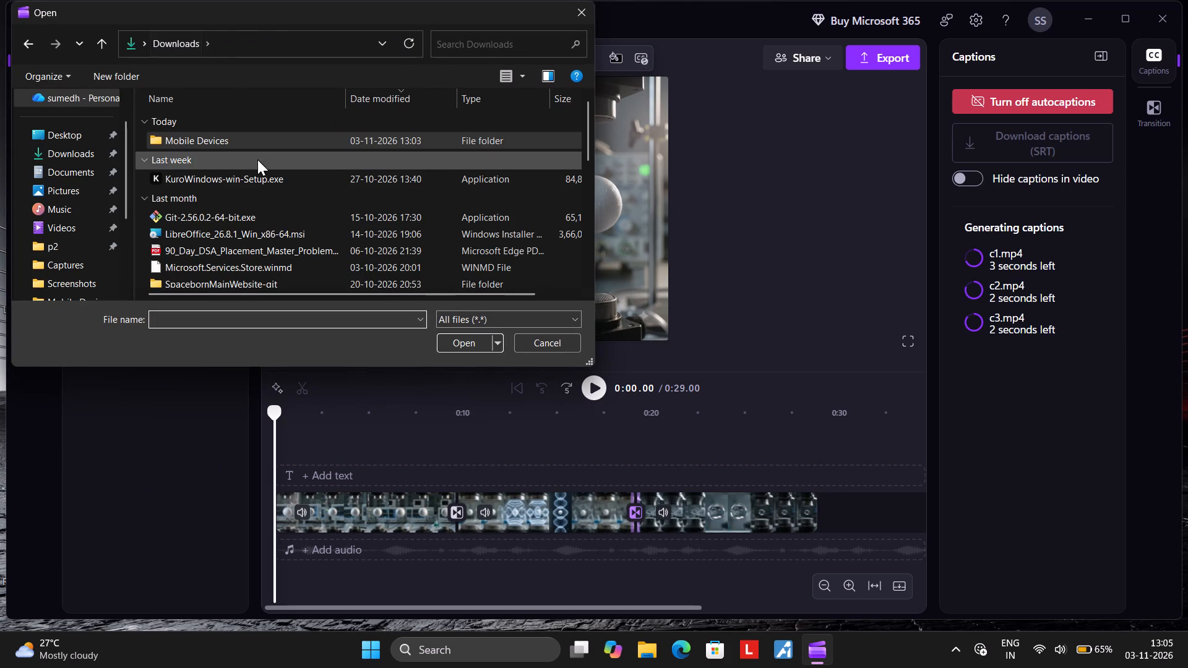
scroll(280, 260, "down", 1)
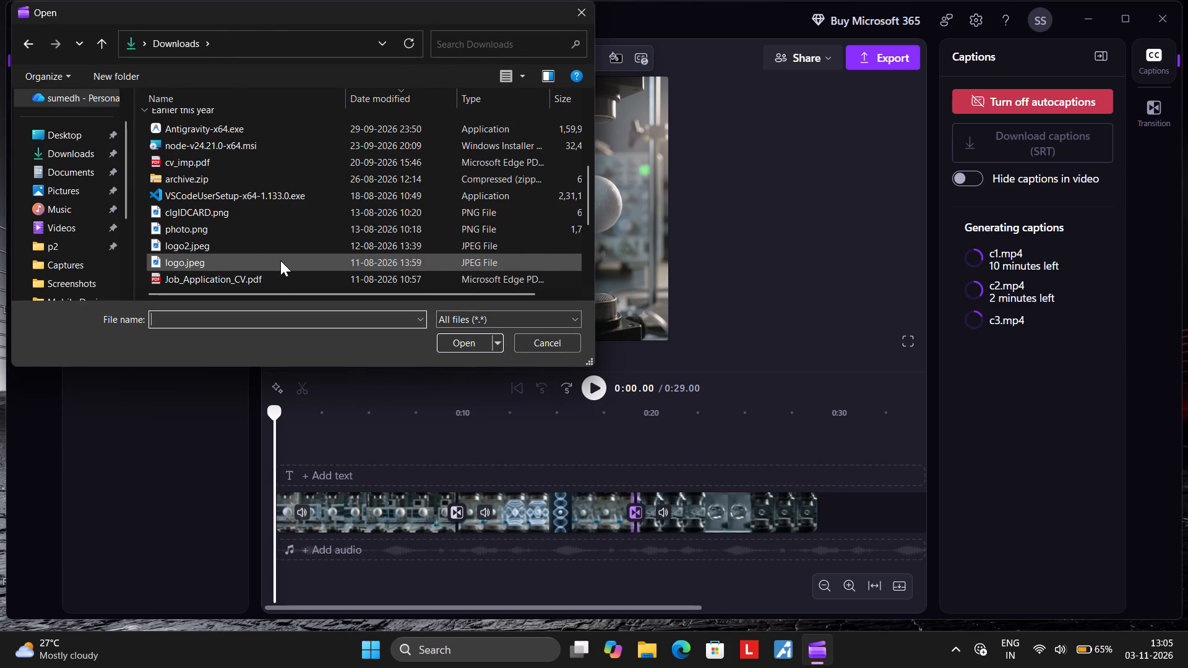
left_click_drag(264, 246, 248, 261, "ctrl")
left_click(248, 261, "ctrl")
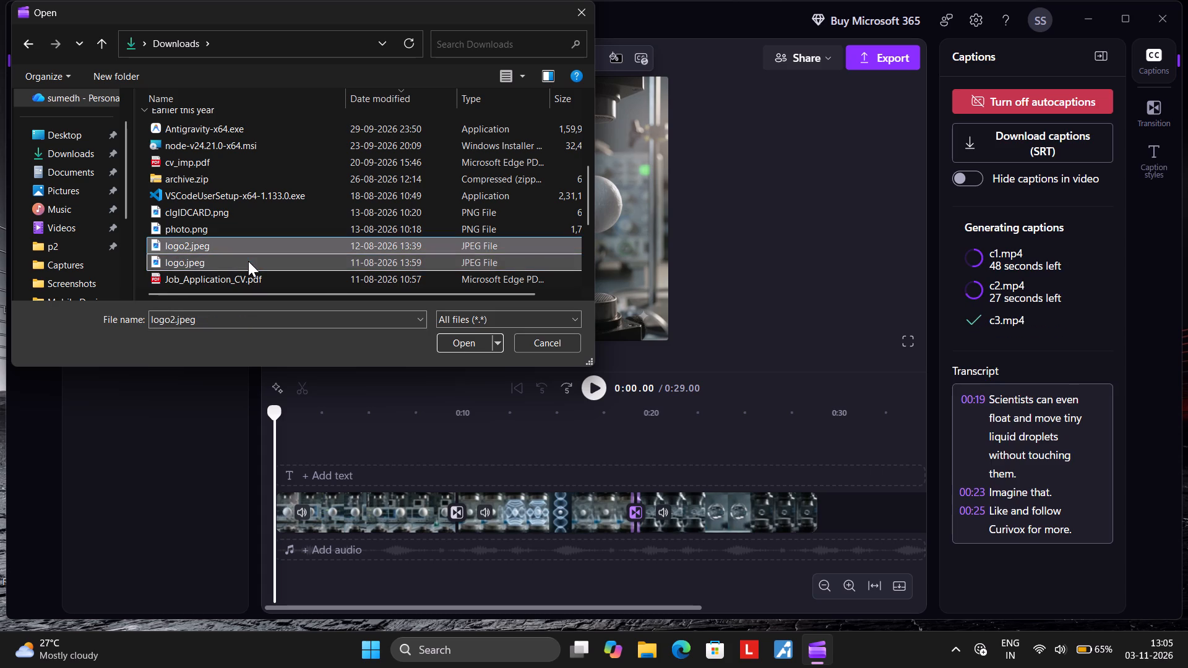
left_click(463, 345)
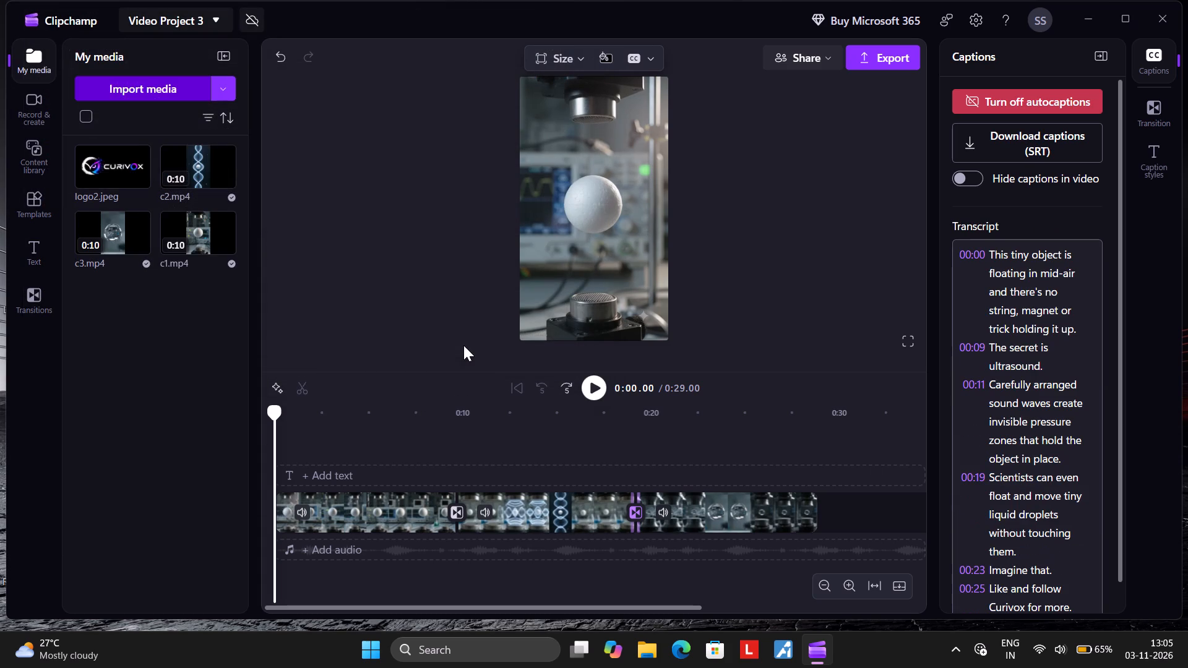
left_click(163, 98)
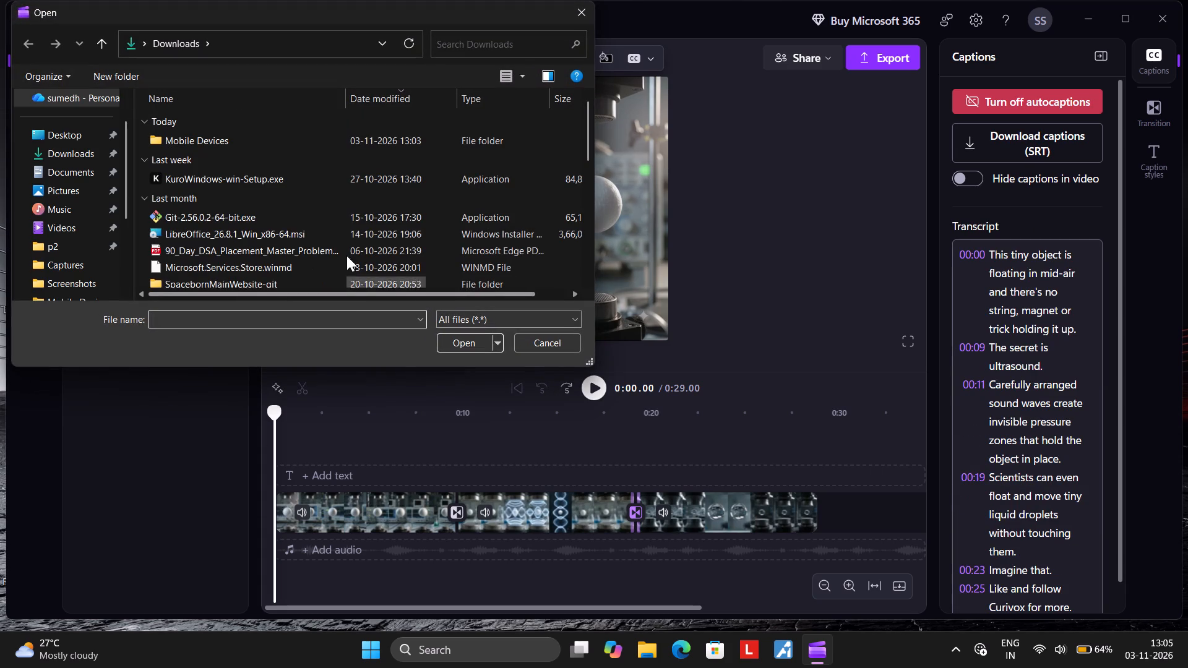
scroll(347, 229, "down", 2)
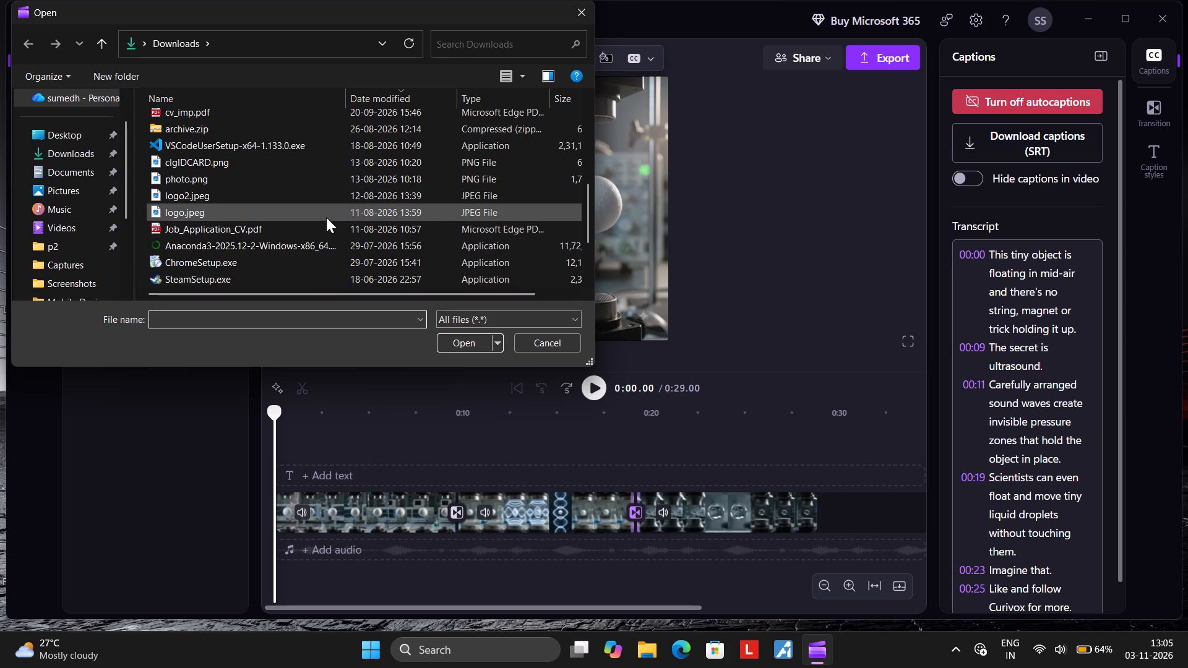
left_click(326, 217, "ctrl")
left_click(468, 345)
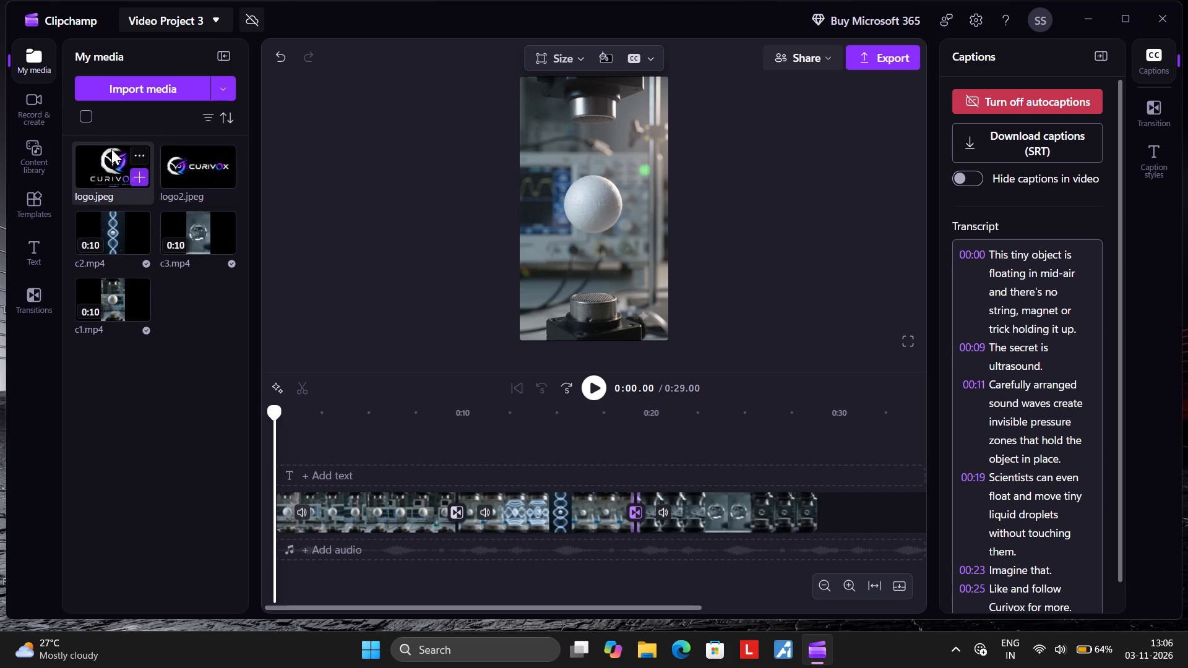
Place logo2.jpeg on a track above the video clips from 0:00 and extend its duration to 29.00 s.
left_click_drag(178, 161, 355, 476)
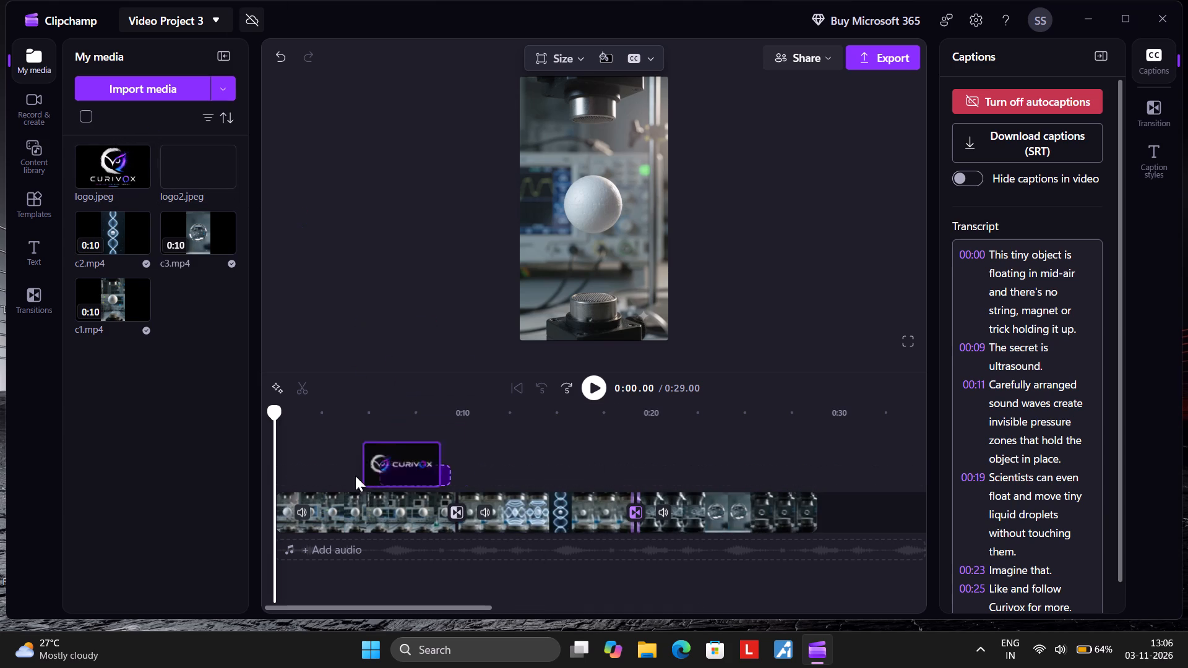
left_click_drag(355, 476, 280, 479)
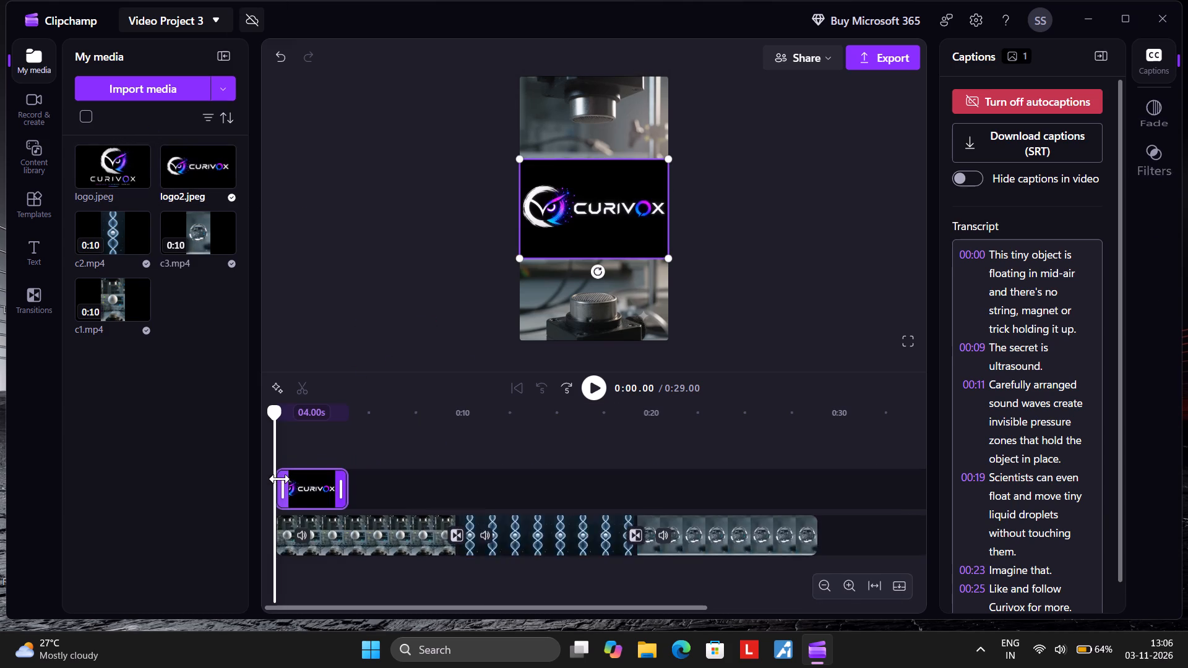
left_click_drag(340, 482, 765, 481)
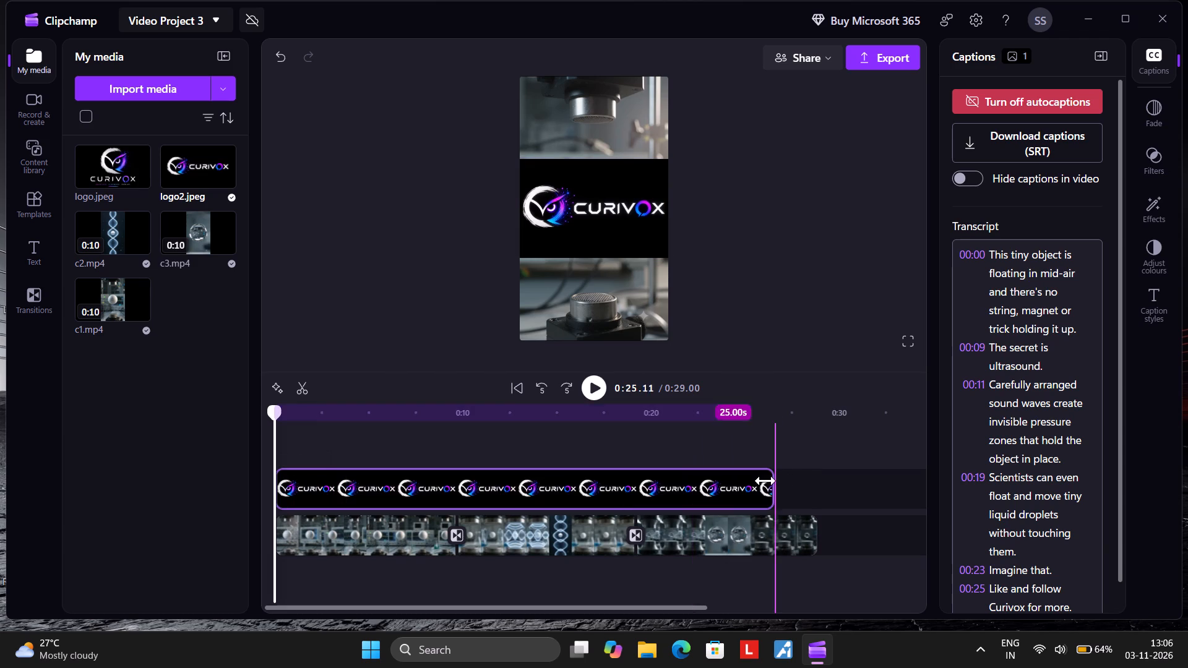
left_click_drag(765, 481, 824, 489)
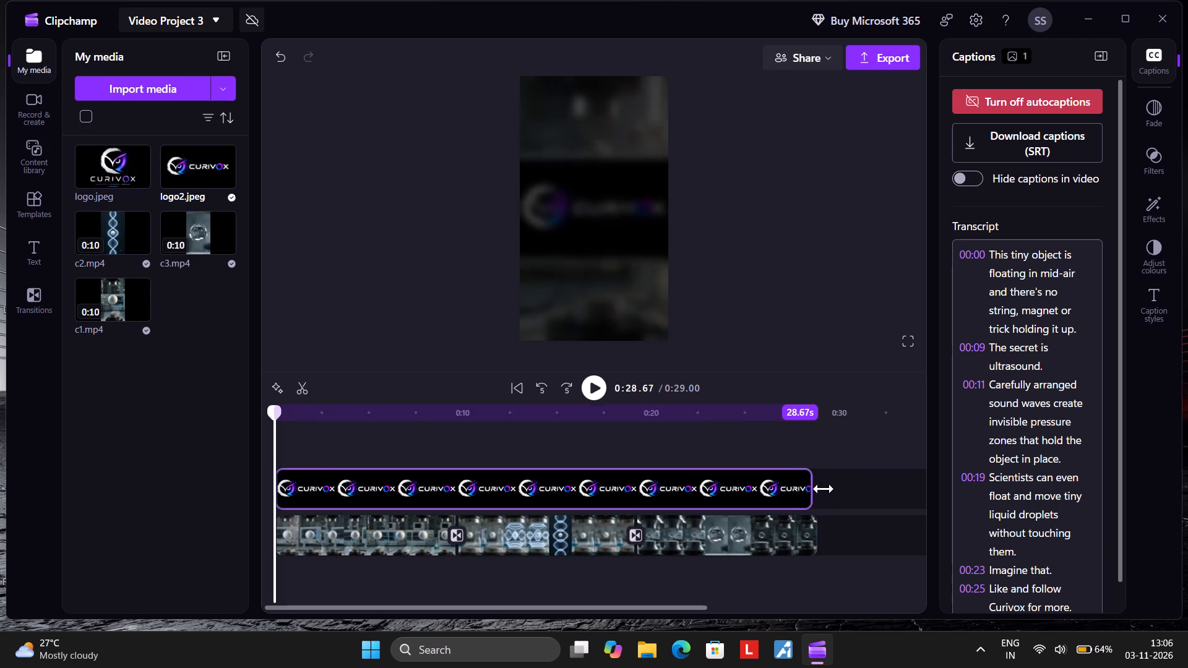
left_click_drag(824, 489, 813, 490)
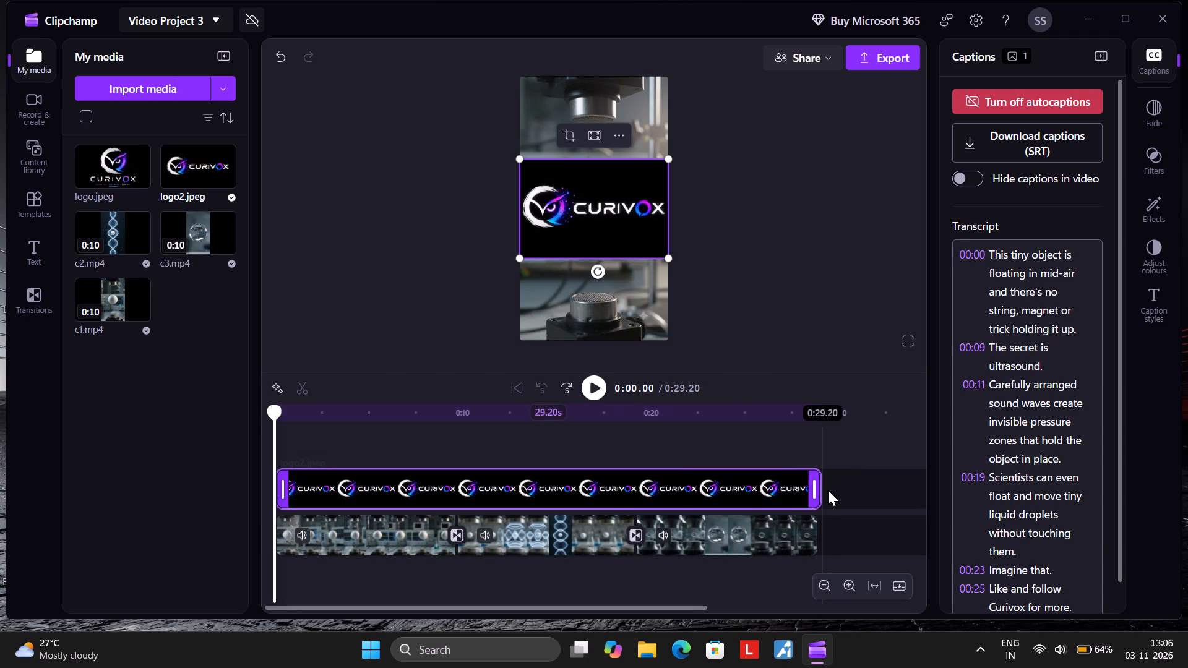
left_click(812, 488)
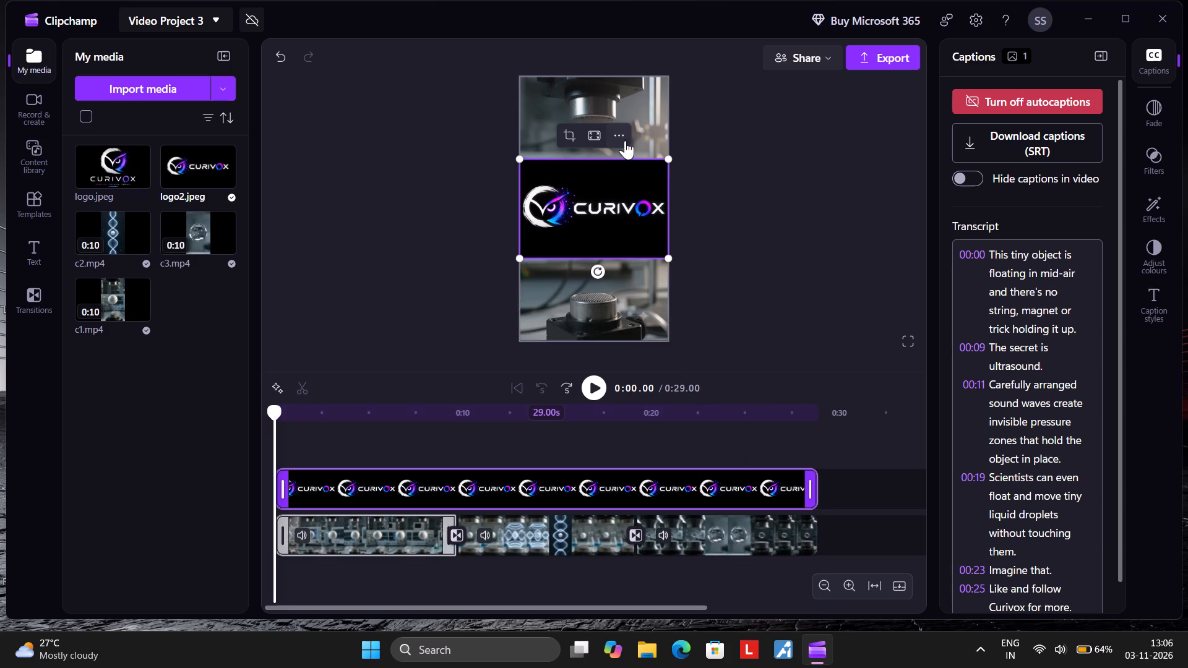
Remove the background from the logo2.jpeg overlay.
left_click(622, 139)
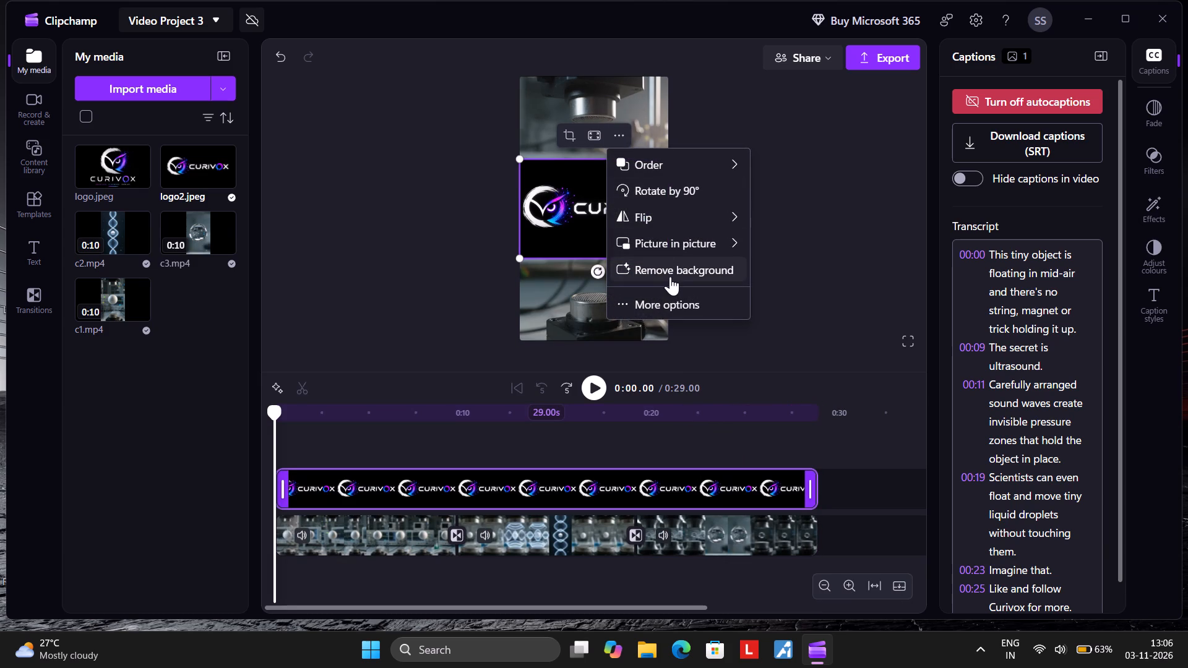
left_click(670, 276)
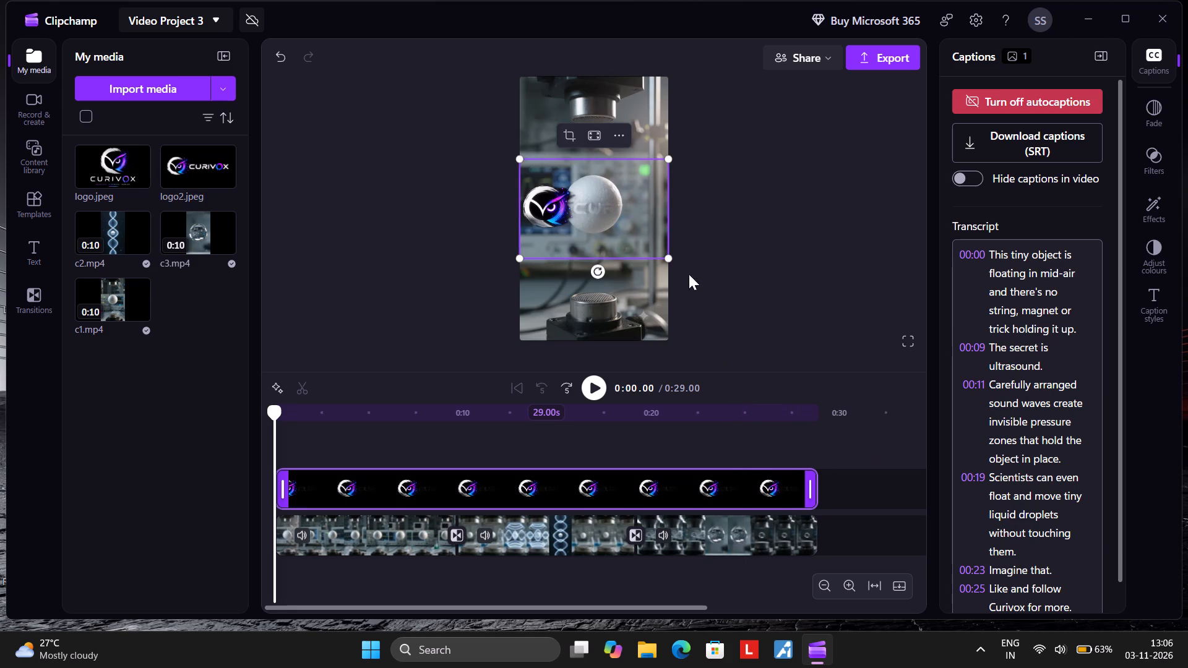
Shrink the logo2.jpeg overlay to a small watermark, about a quarter of the frame's width, and place it in the frame's lower-right corner.
left_click_drag(671, 255, 593, 208)
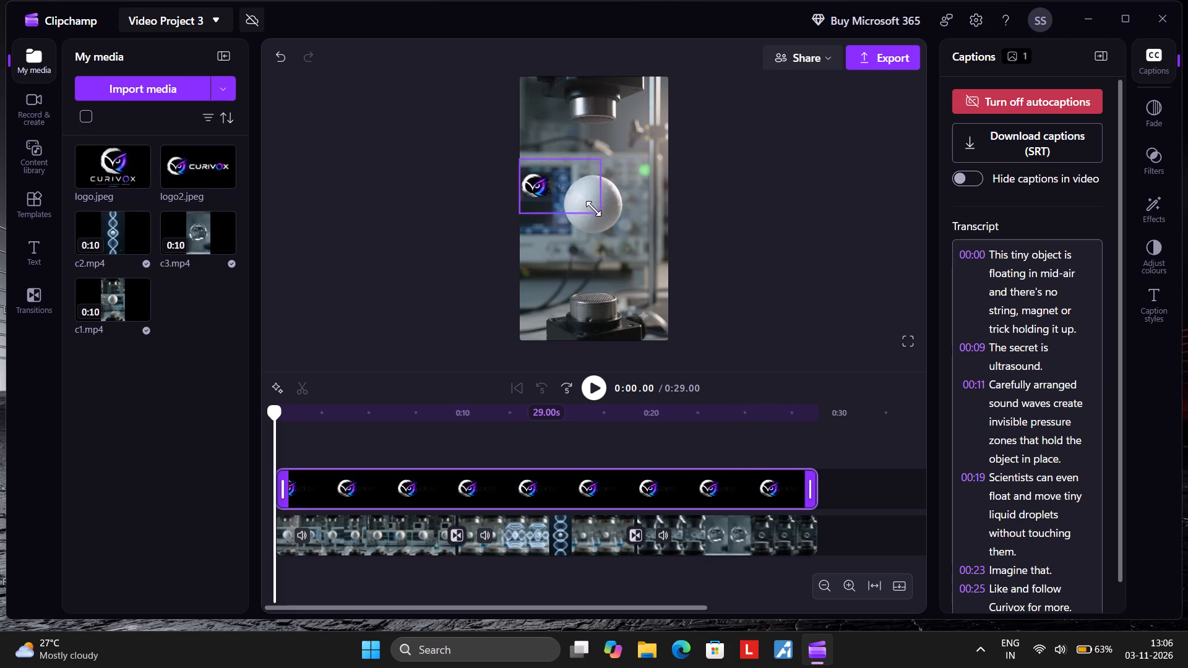
left_click_drag(593, 208, 555, 183)
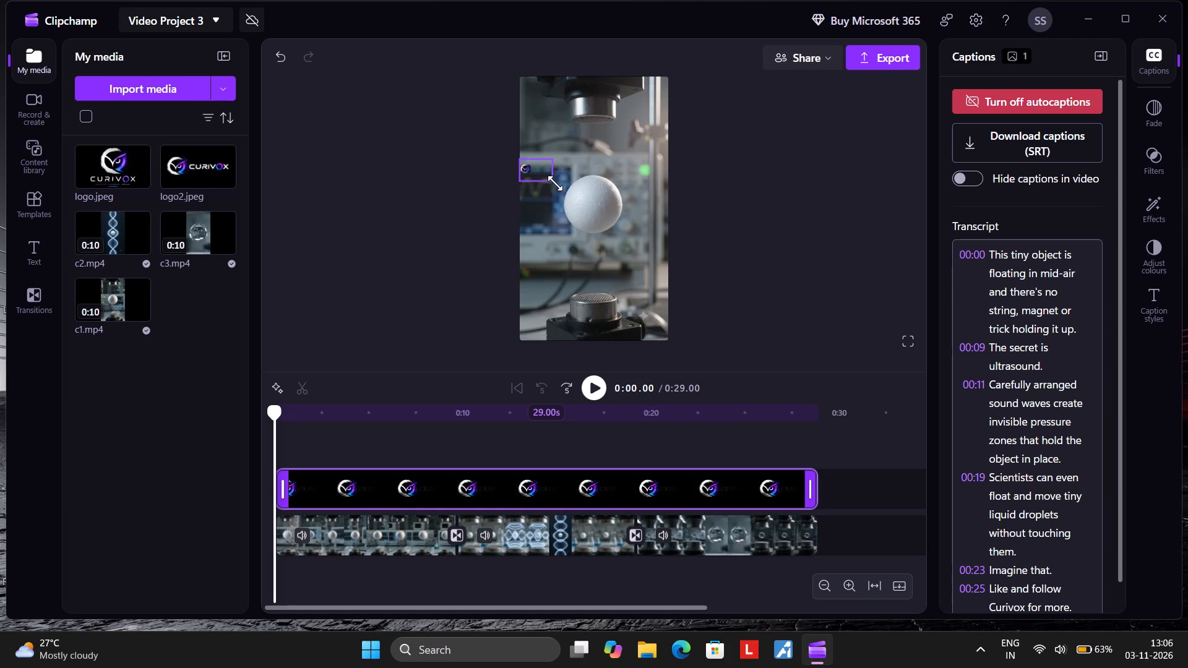
left_click_drag(555, 183, 552, 183)
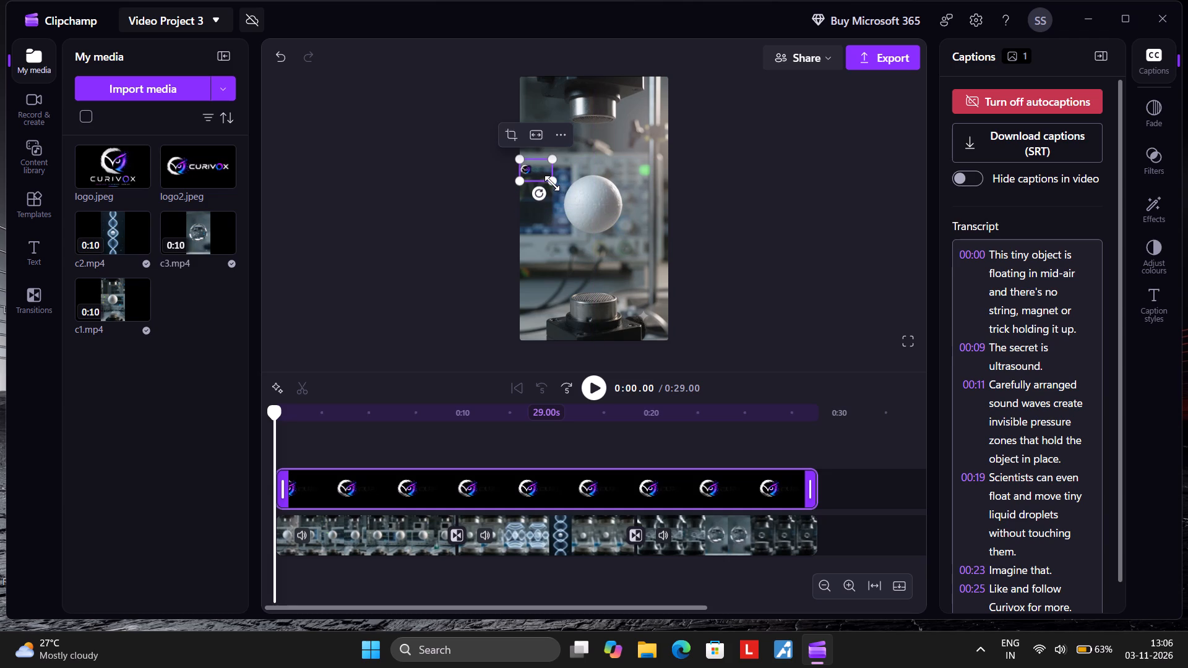
left_click_drag(523, 168, 635, 308)
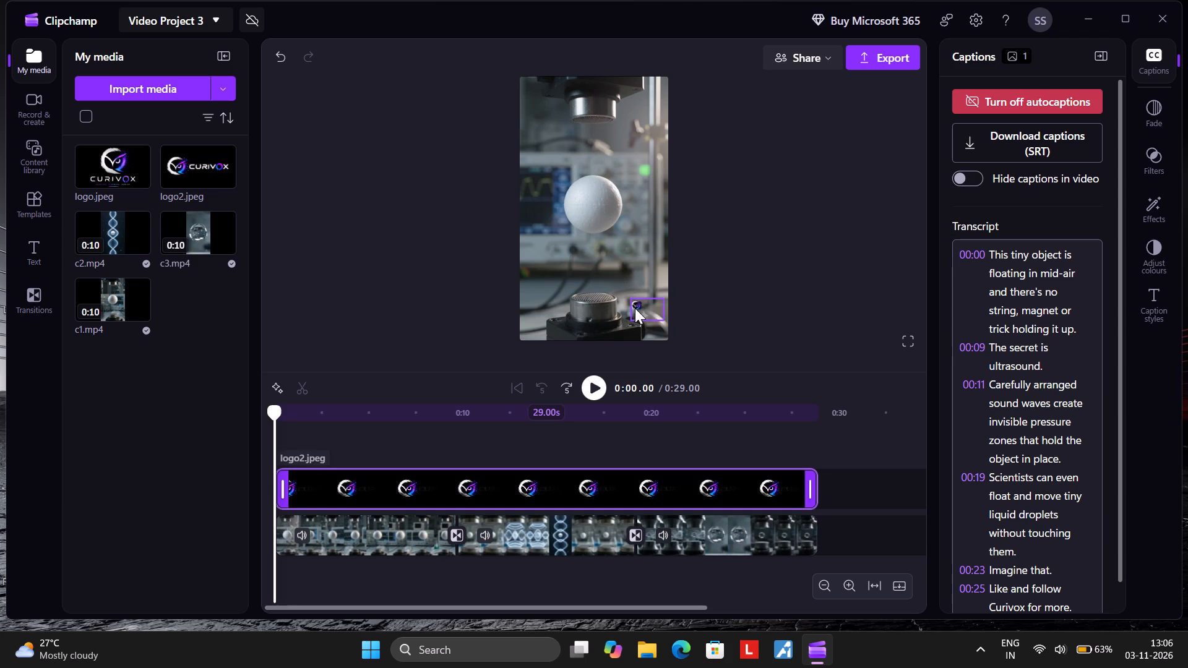
left_click_drag(635, 308, 639, 313)
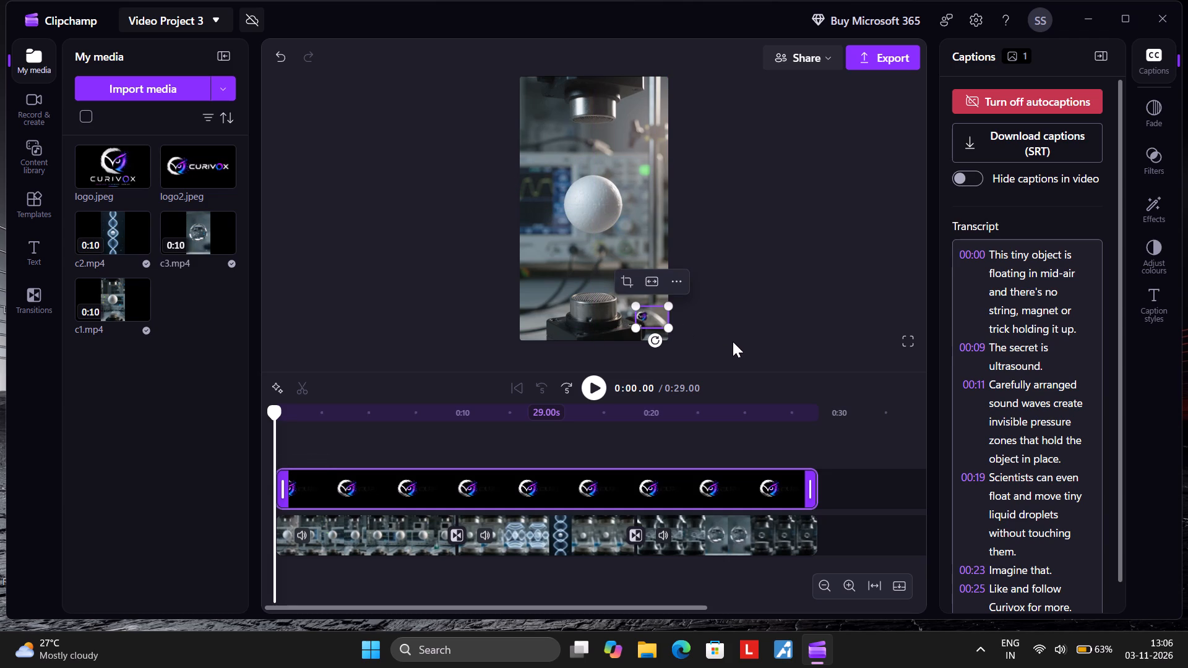
left_click(734, 317)
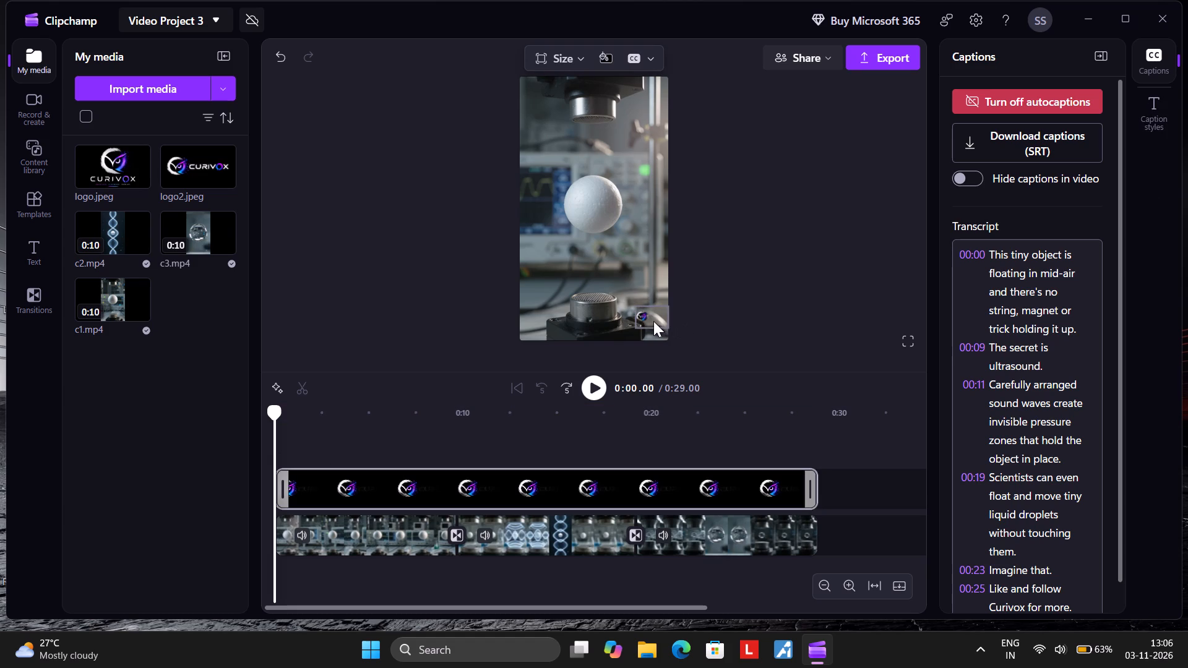
left_click(642, 319)
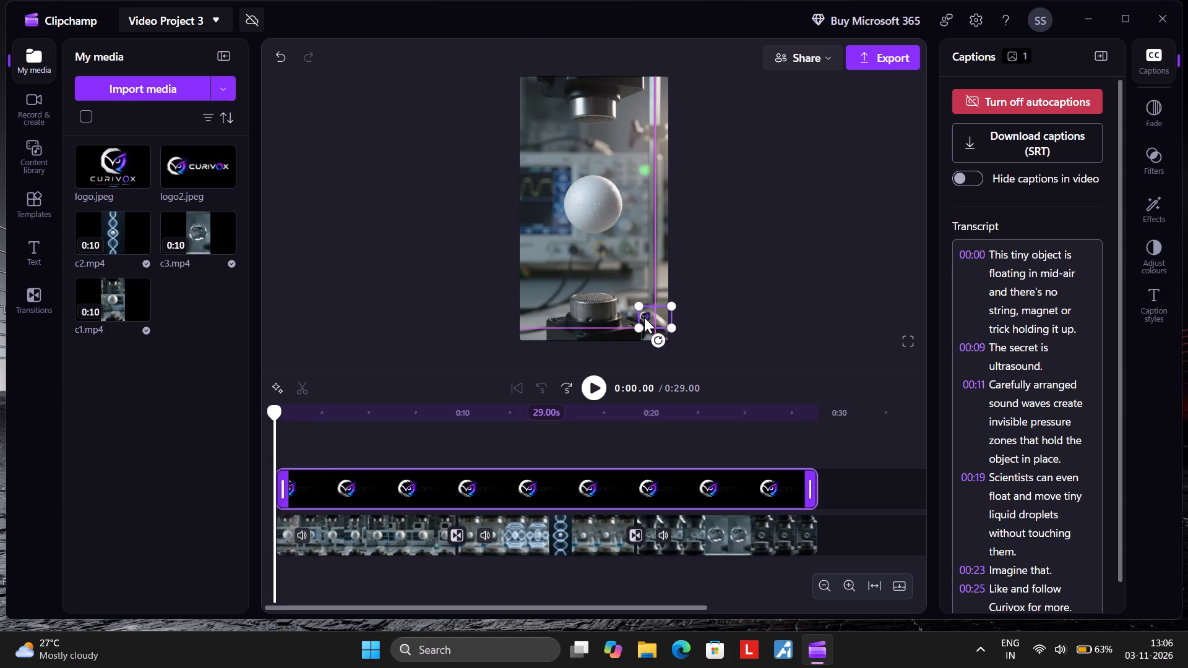
left_click(713, 320)
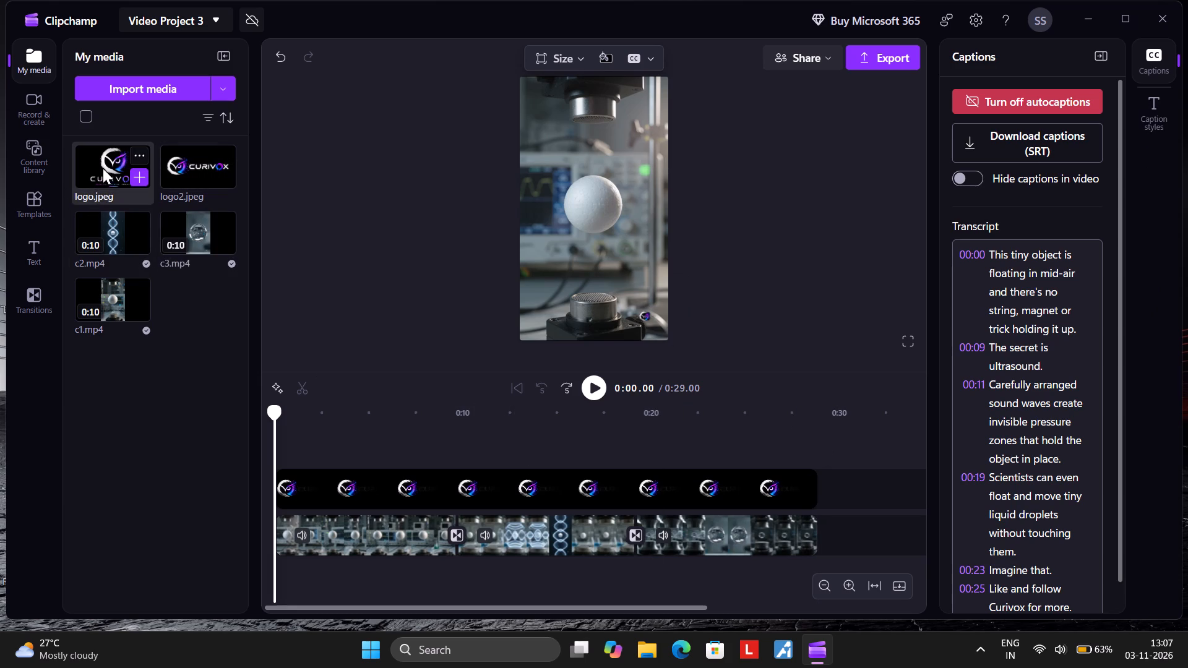
Add logo.jpeg directly after logo2.jpeg on the upper track at 0:29.00 and shorten it to 3.20 s.
left_click_drag(103, 168, 803, 492)
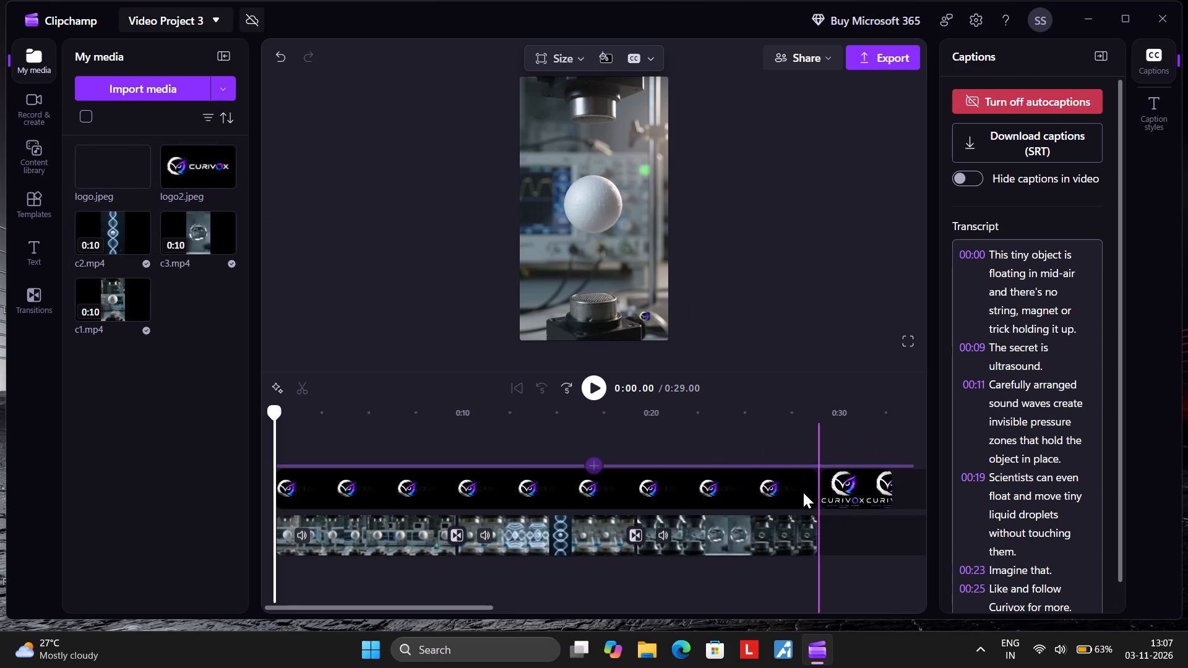
left_click_drag(803, 492, 814, 486)
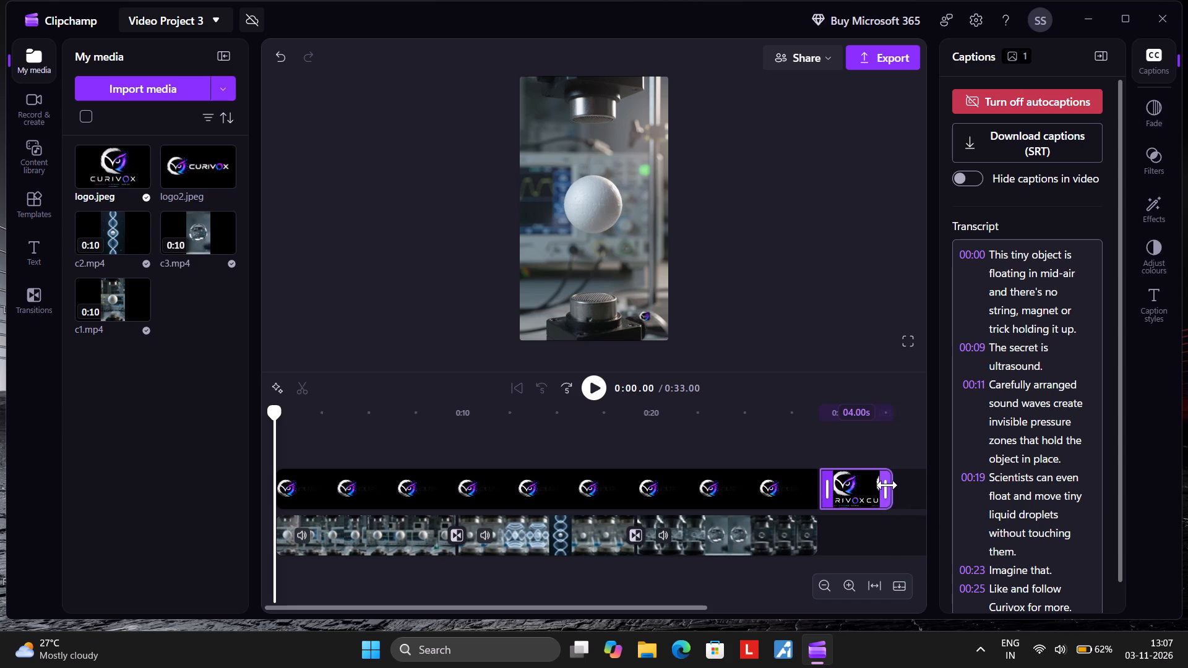
left_click_drag(887, 485, 874, 486)
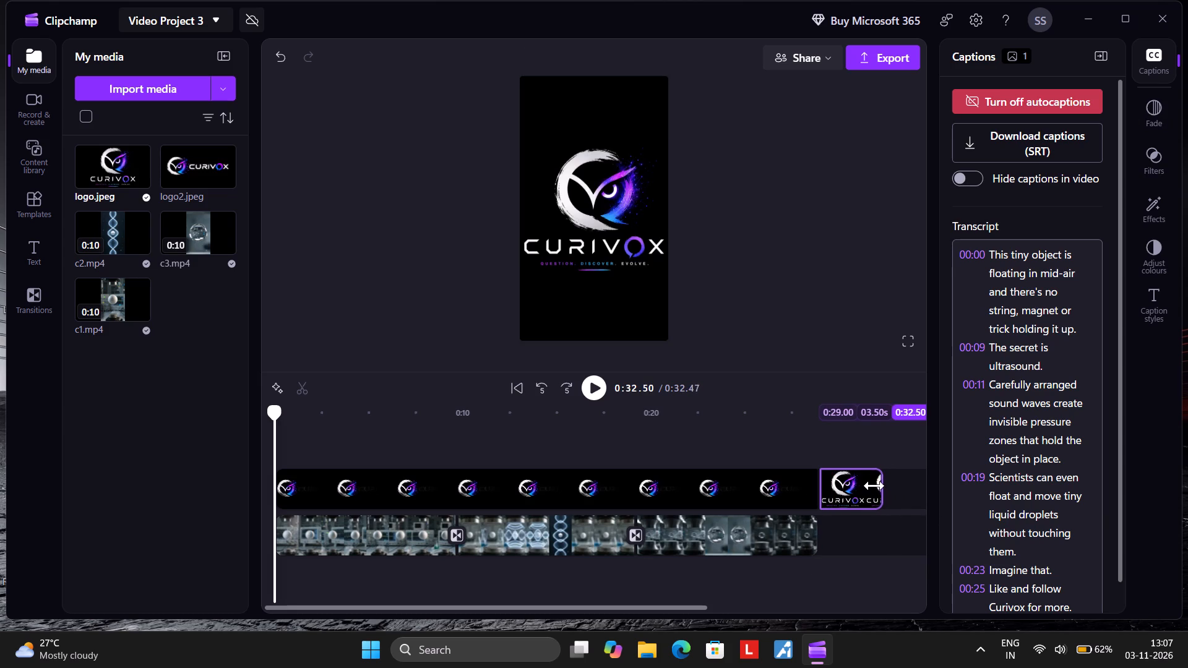
left_click_drag(874, 486, 872, 486)
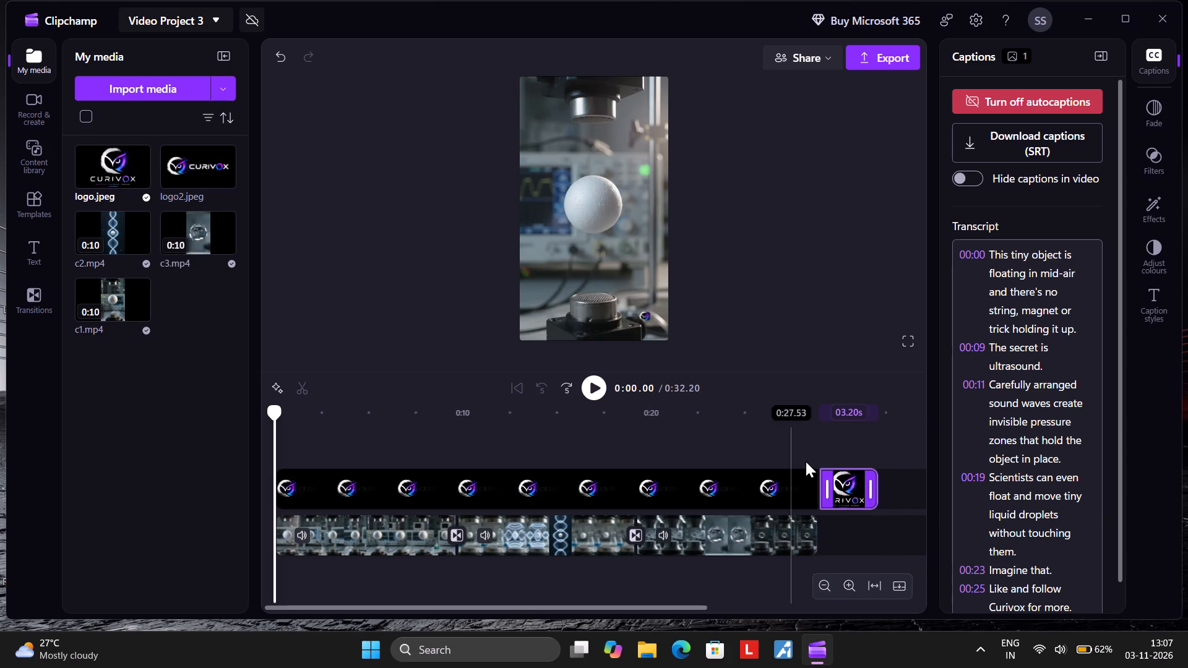
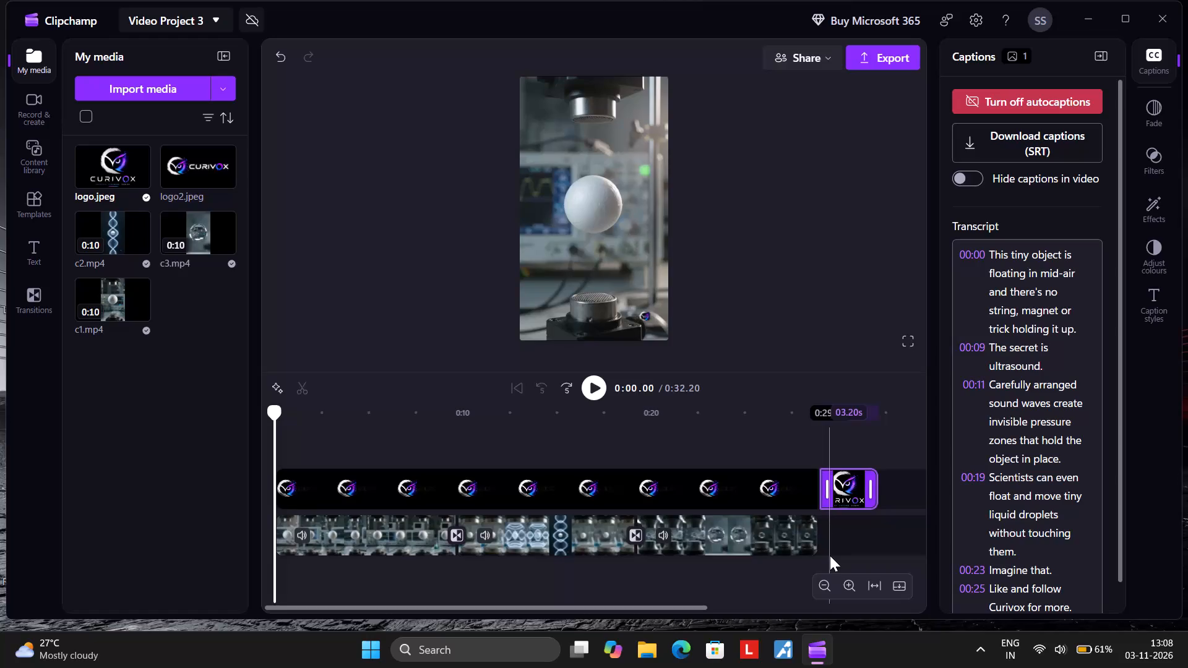
Apply the Meme style to the captions and move them up to about the lower third of the frame.
left_click(596, 380)
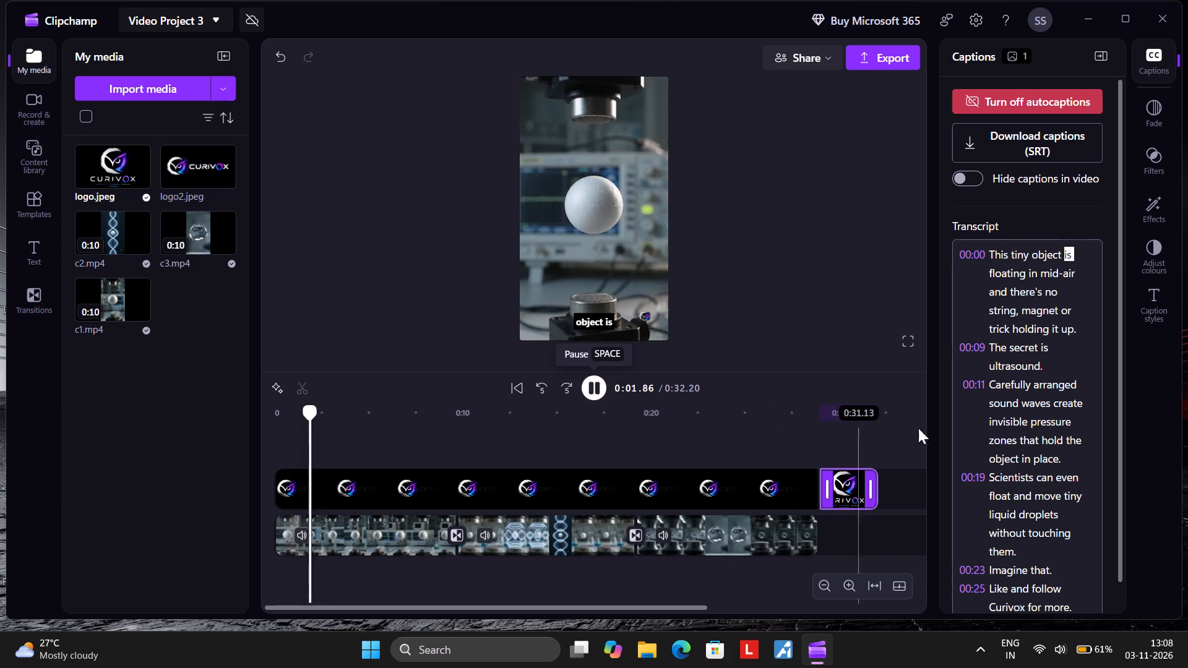
left_click(600, 385)
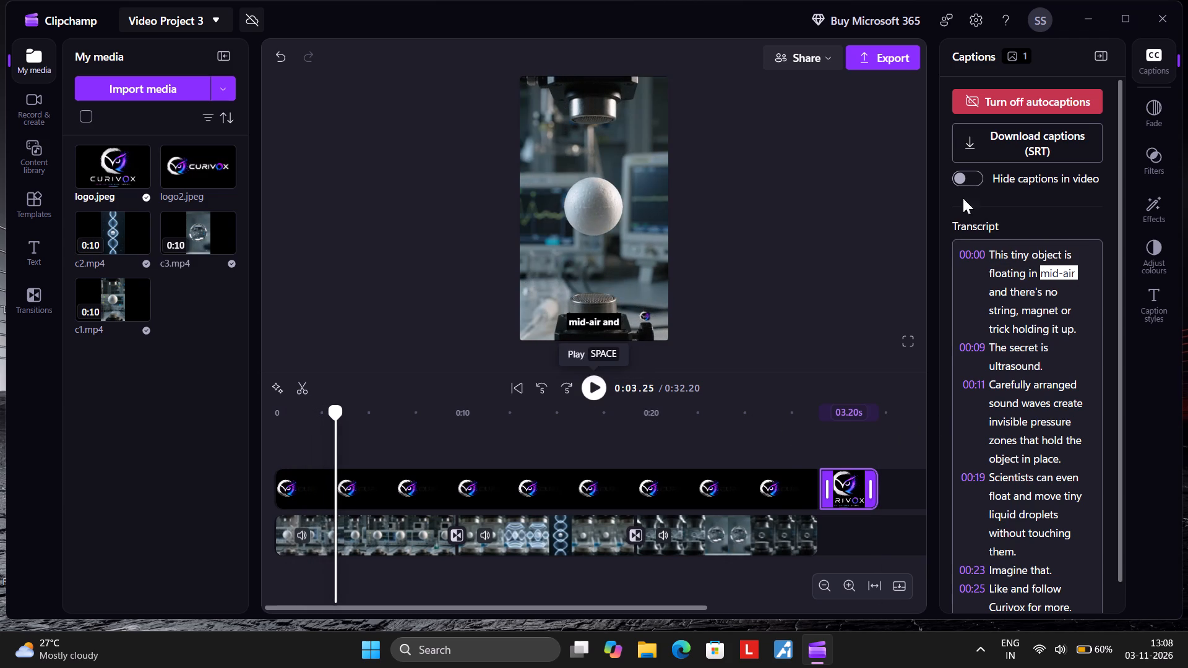
left_click(1152, 302)
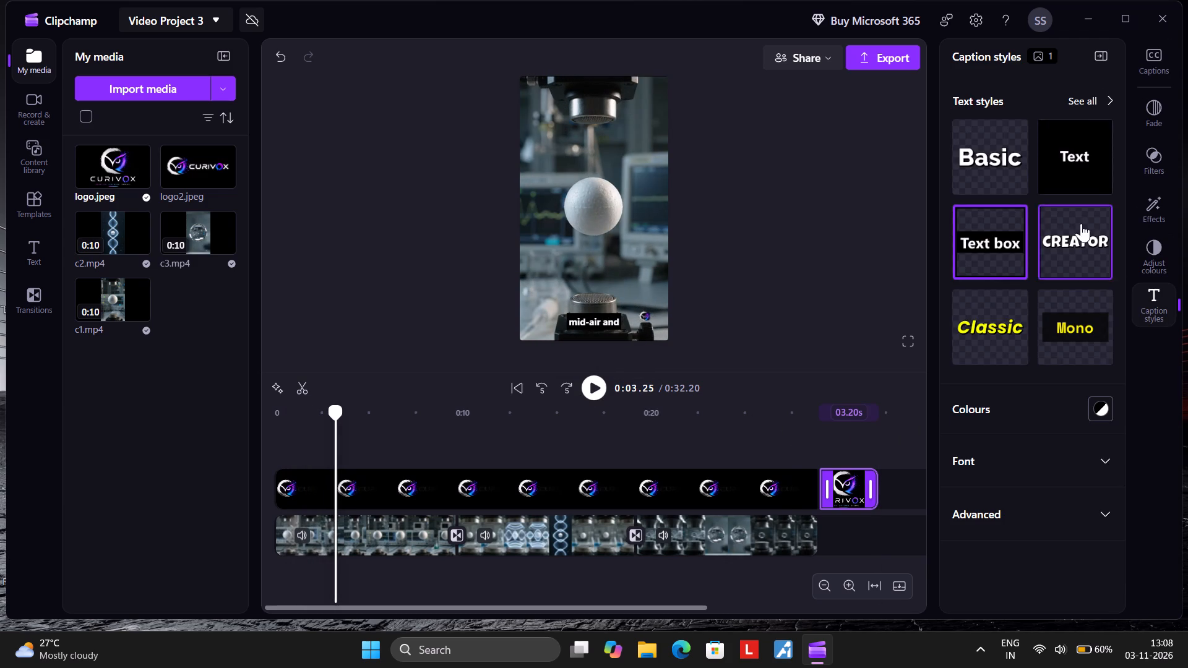
left_click(1067, 103)
scroll(1055, 352, "down", 1)
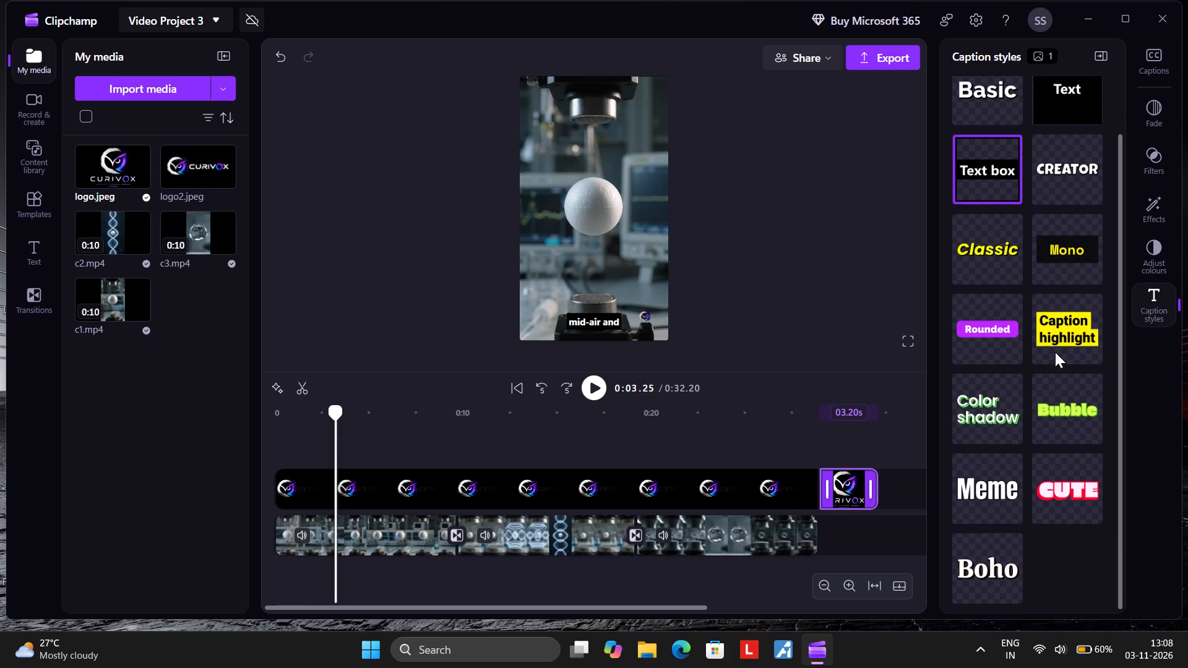
left_click(994, 490)
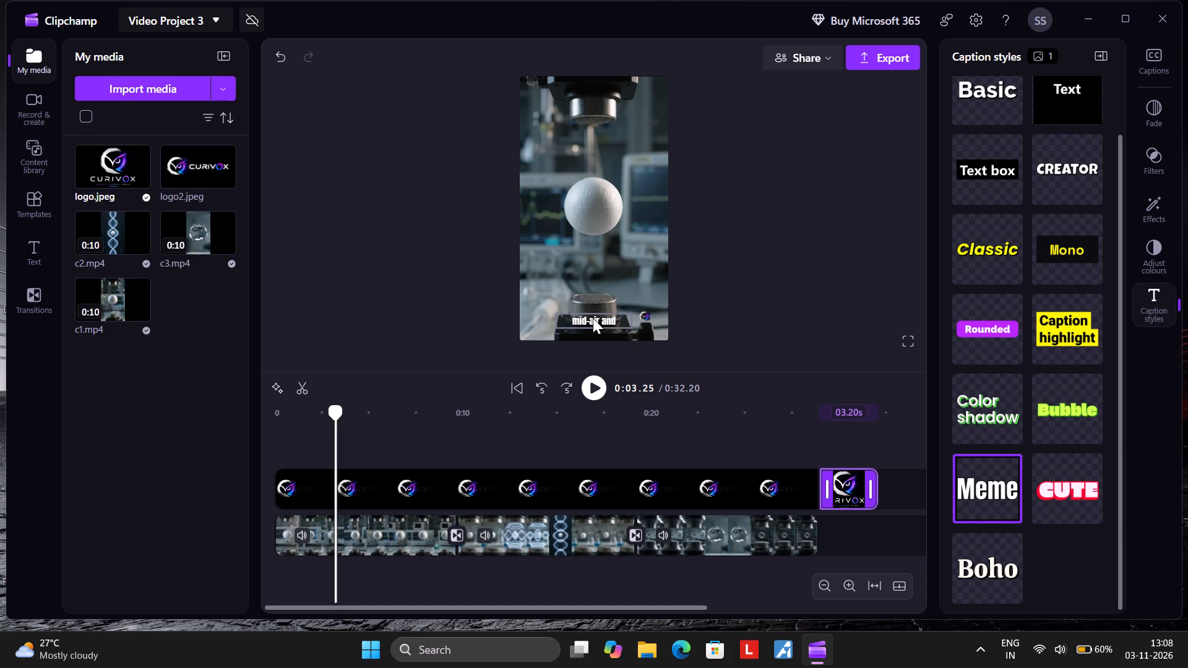
left_click_drag(593, 318, 595, 261)
Play the video through to its end to check it, and return the playhead to the start.
left_click(596, 380)
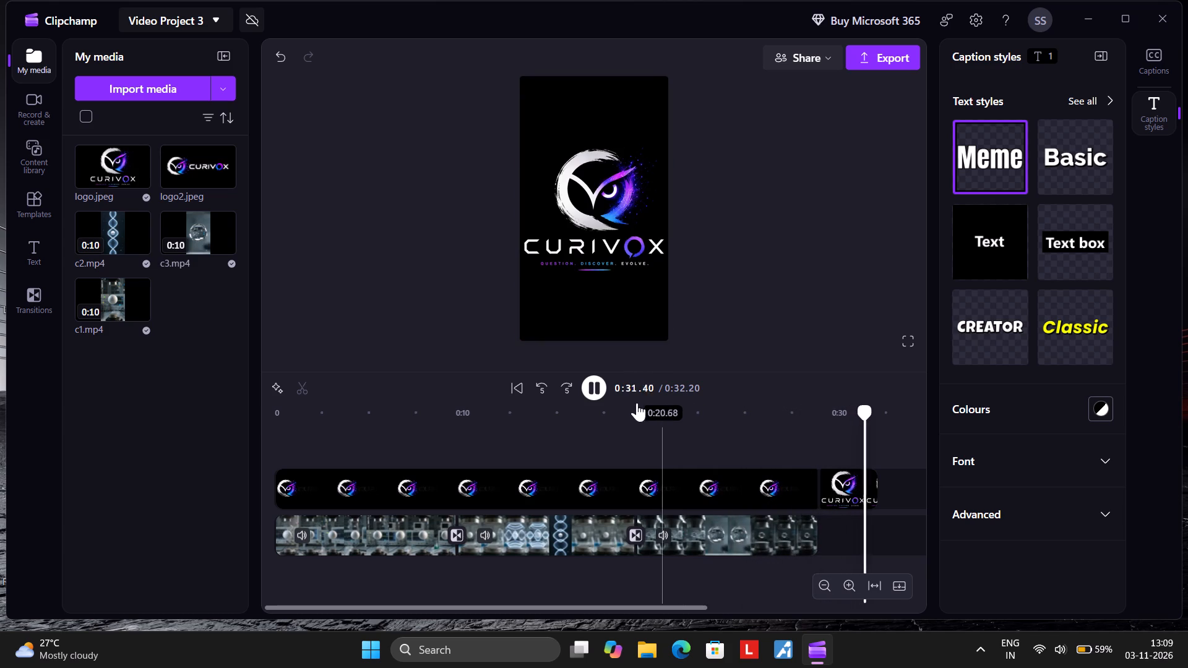
left_click(601, 381)
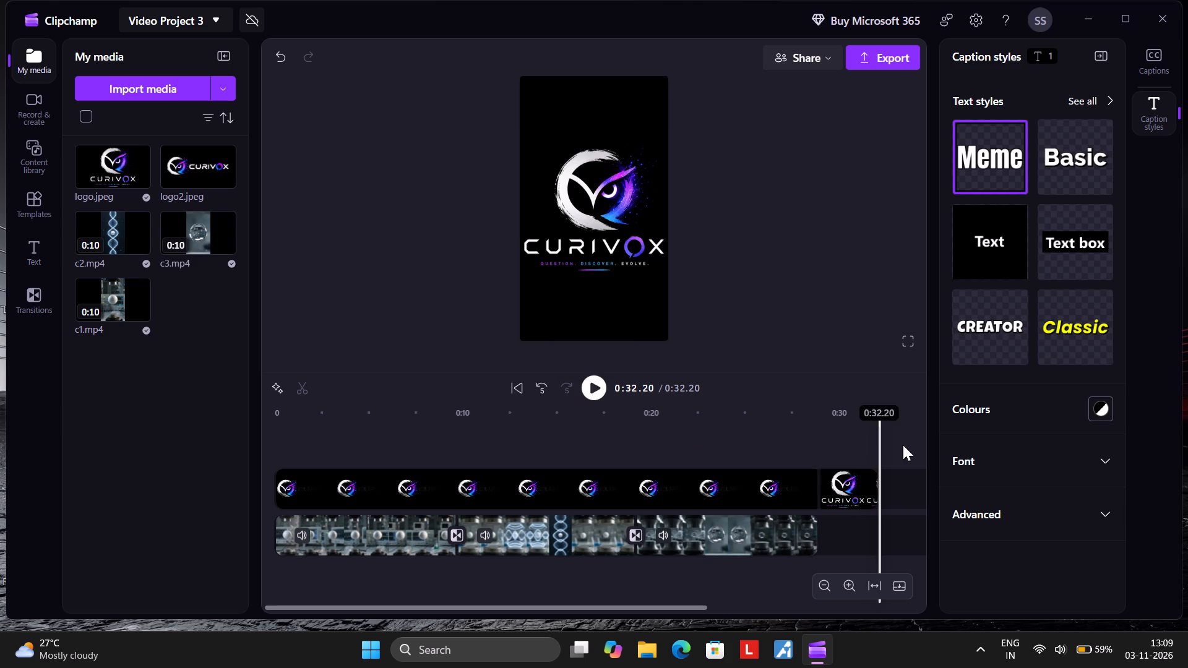
left_click(883, 405)
left_click_drag(880, 408, 410, 505)
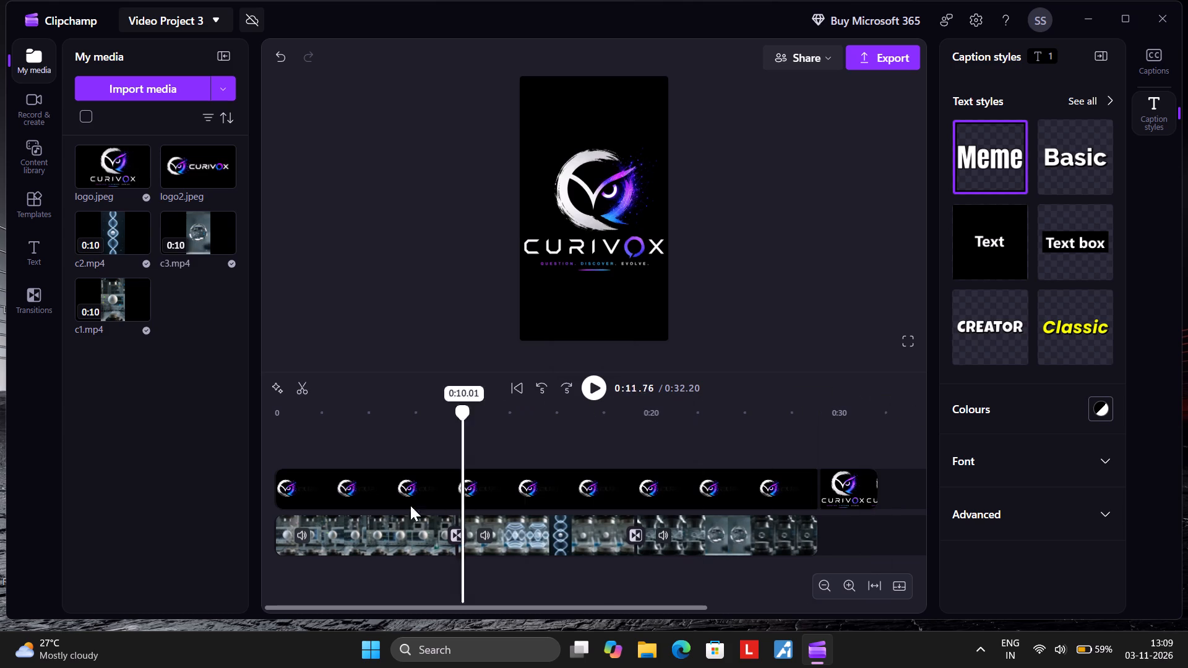
left_click_drag(410, 505, 170, 504)
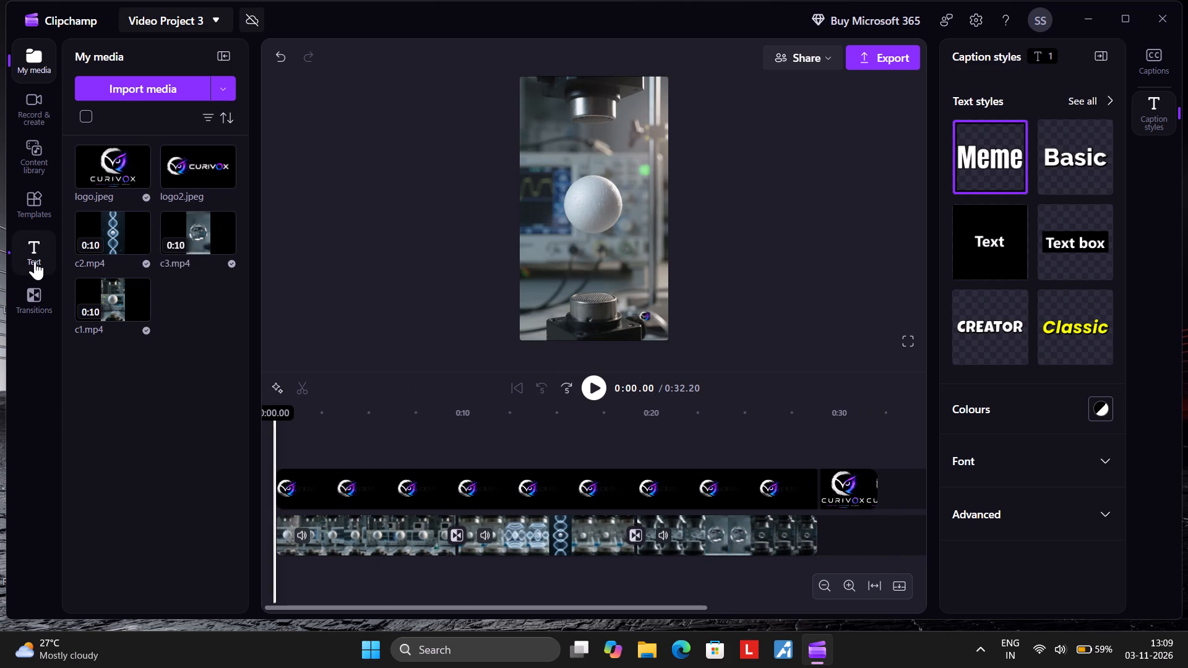
Add a Glitch title on a new track above the closing logo, trimmed to run from 0:29.00 for 3.20 s.
left_click(35, 261)
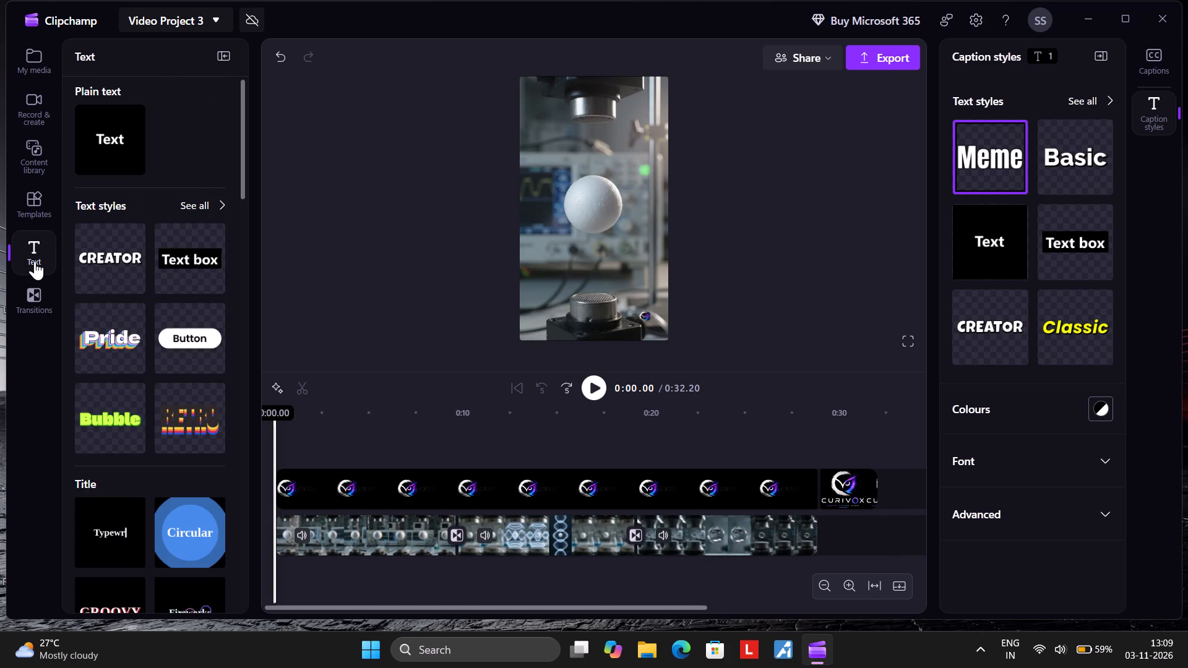
scroll(147, 370, "down", 1)
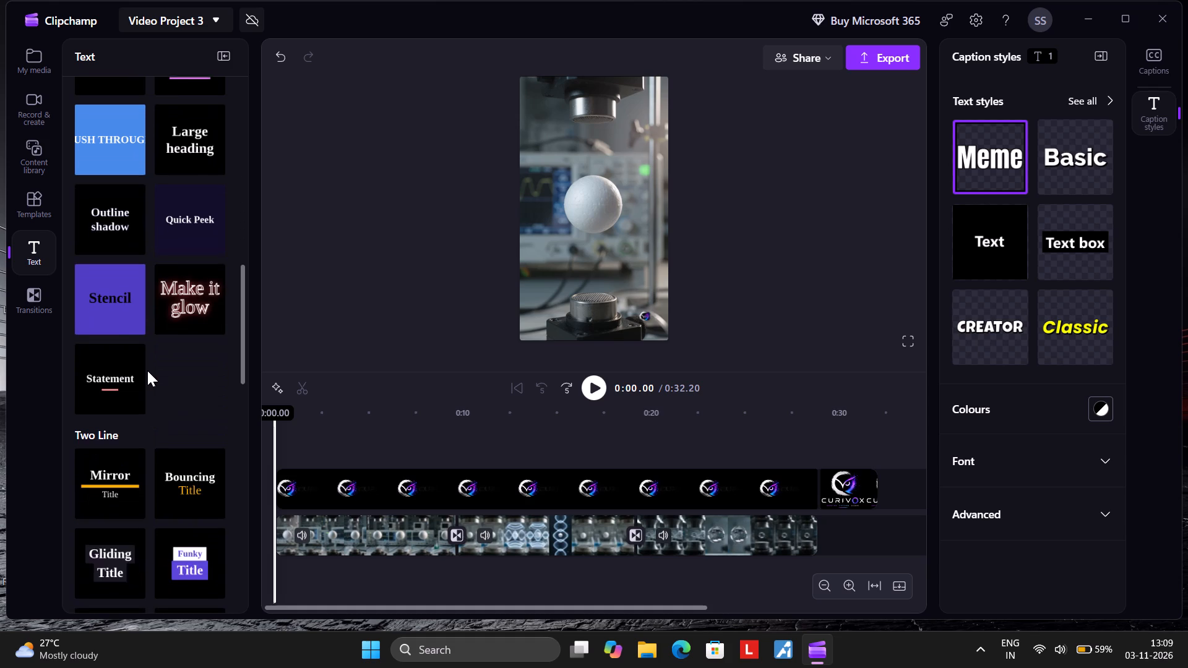
scroll(147, 370, "down", 1)
left_click_drag(121, 369, 306, 426)
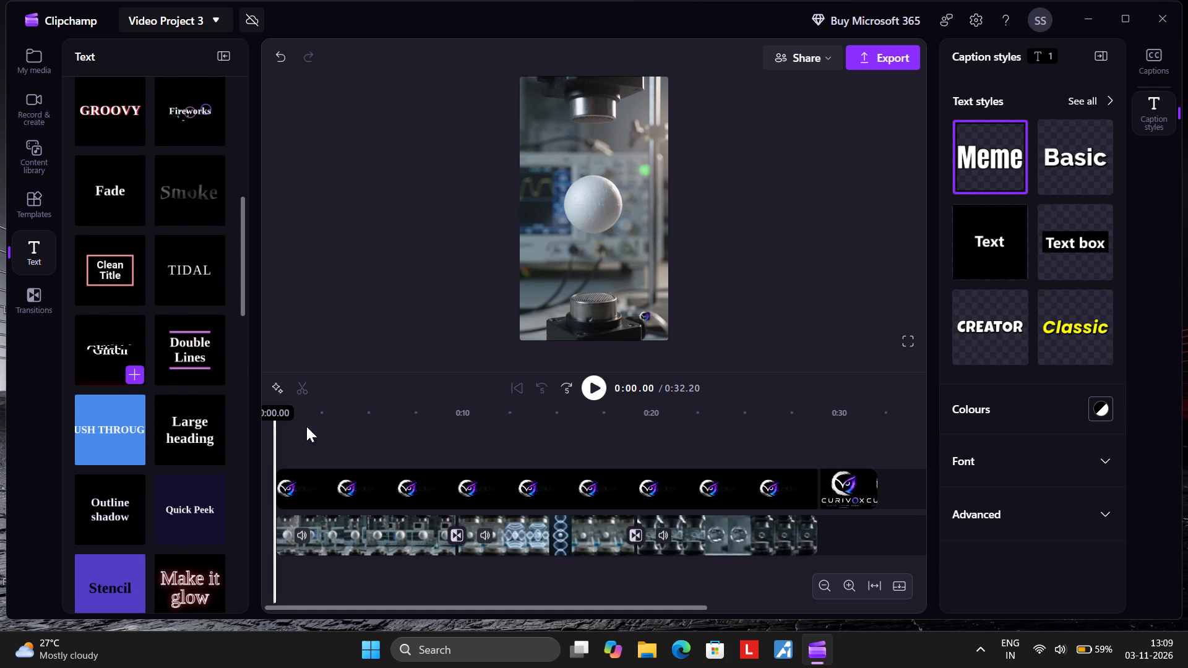
left_click_drag(306, 426, 857, 455)
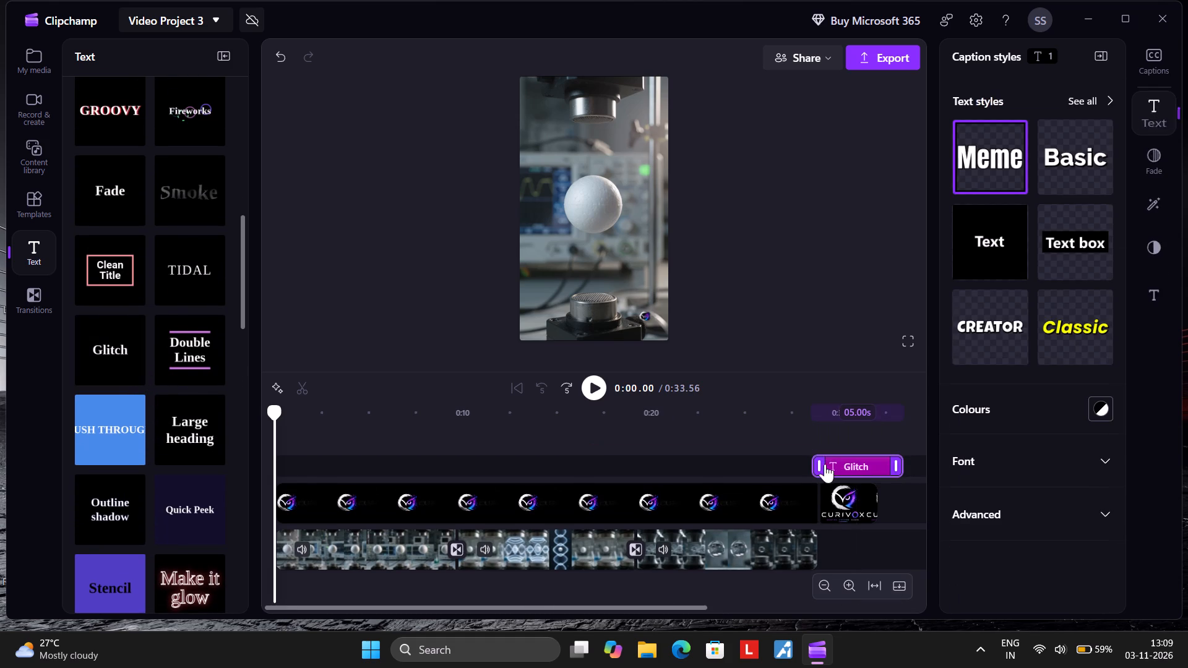
left_click_drag(820, 463, 829, 464)
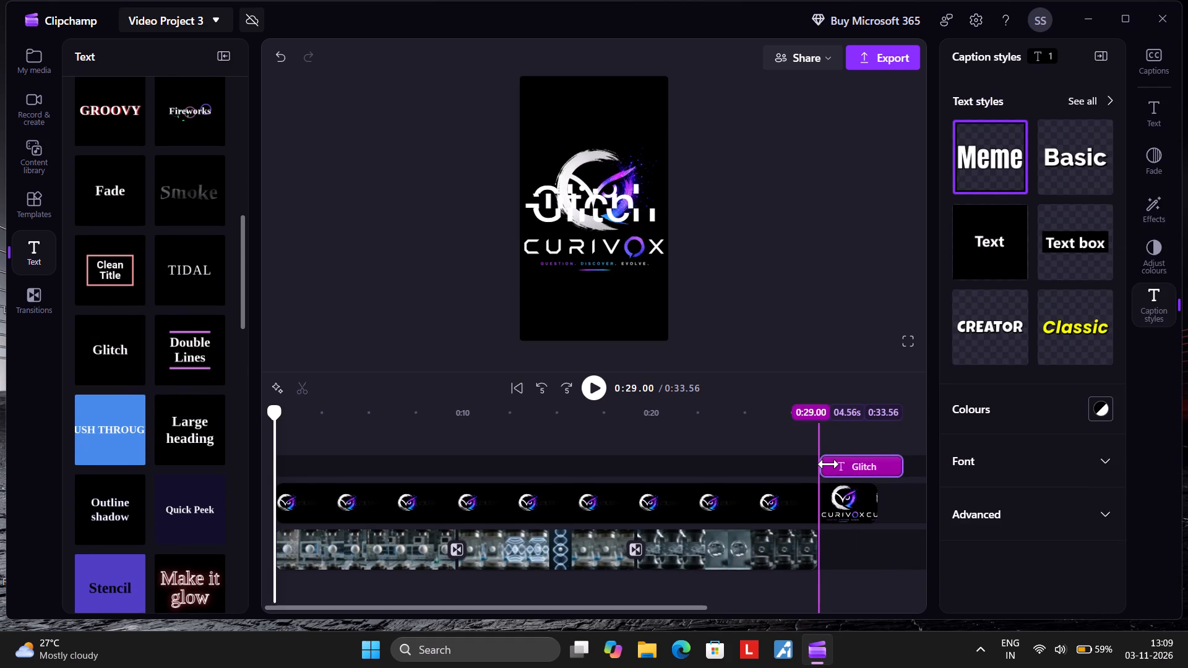
left_click_drag(829, 464, 829, 464)
left_click_drag(893, 463, 893, 463)
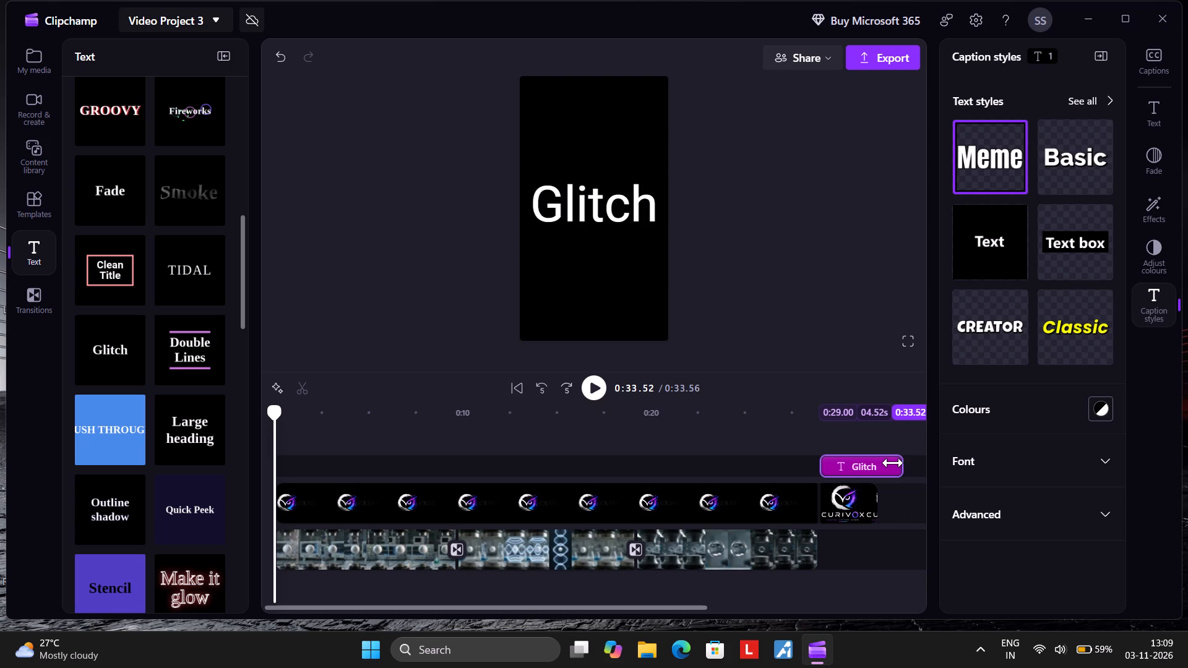
left_click_drag(893, 463, 869, 463)
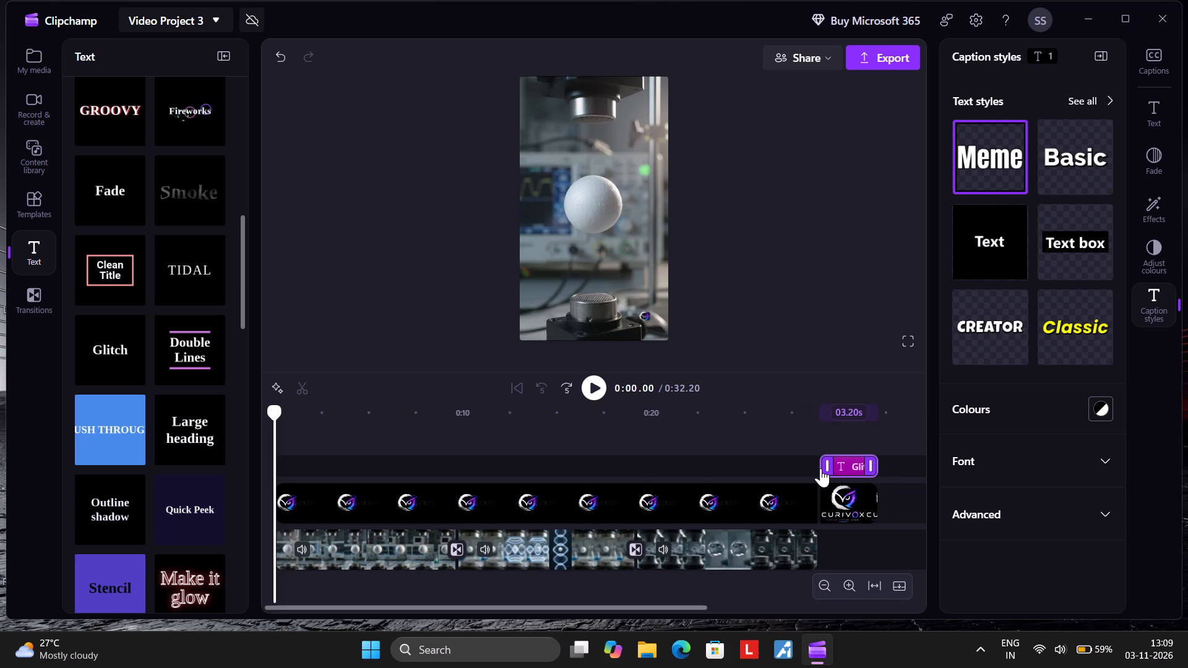
Replace the Glitch title's text with "Subscribe For More".
left_click(843, 443)
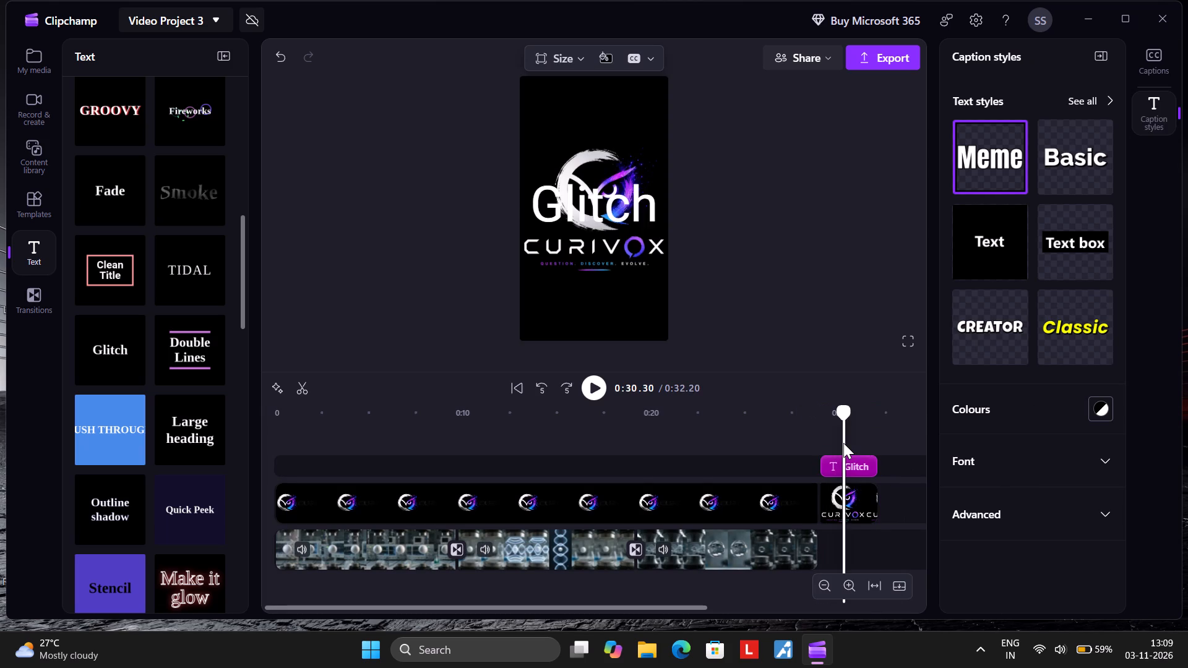
double_click(604, 186)
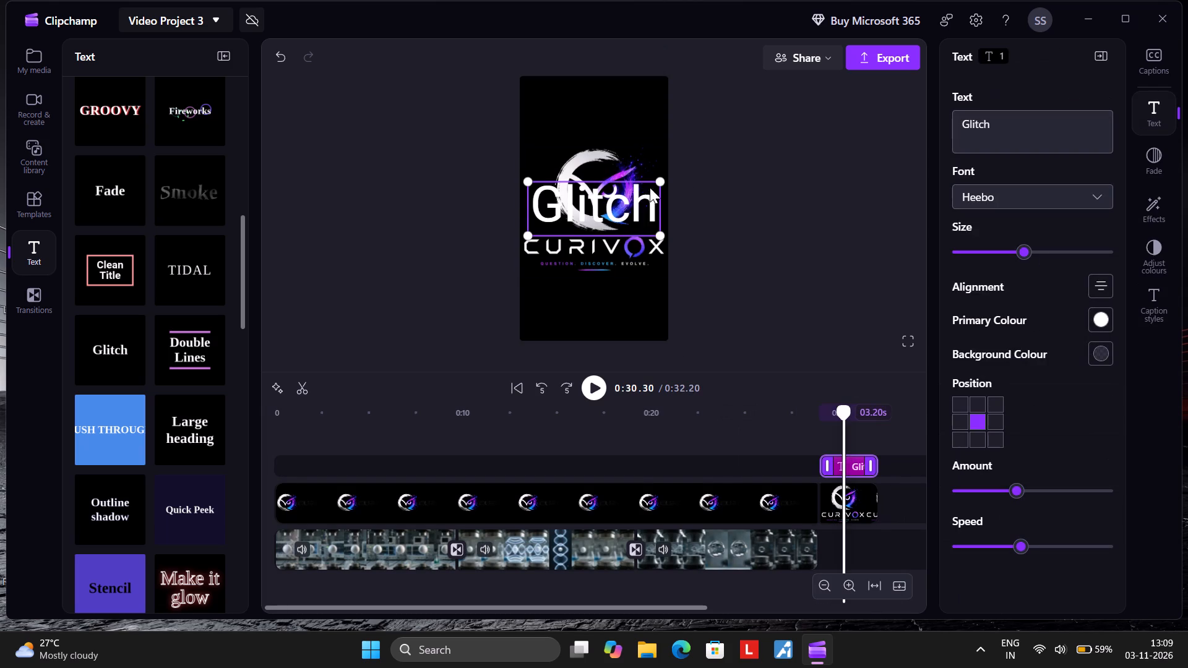
left_click(986, 119)
key("BackSpace")
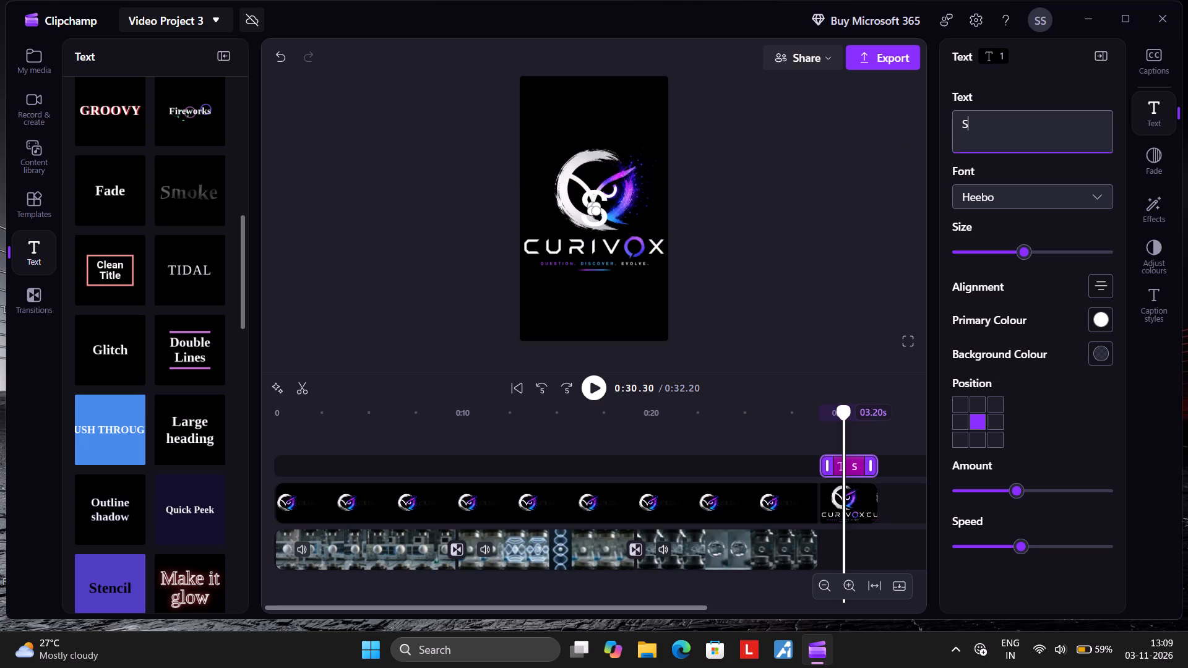
type("ubscribe")
key("space")
key("f")
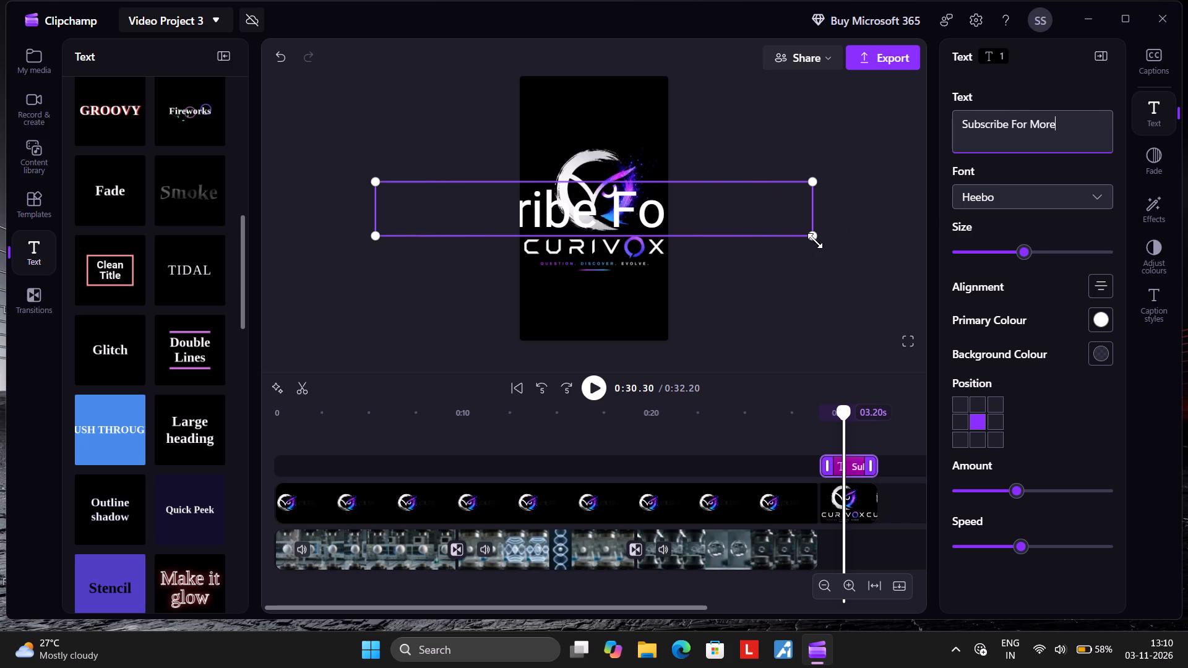
Shrink the "Subscribe For More" title to fit within the frame's width and set its primary colour to #BC11F8.
left_click(962, 251)
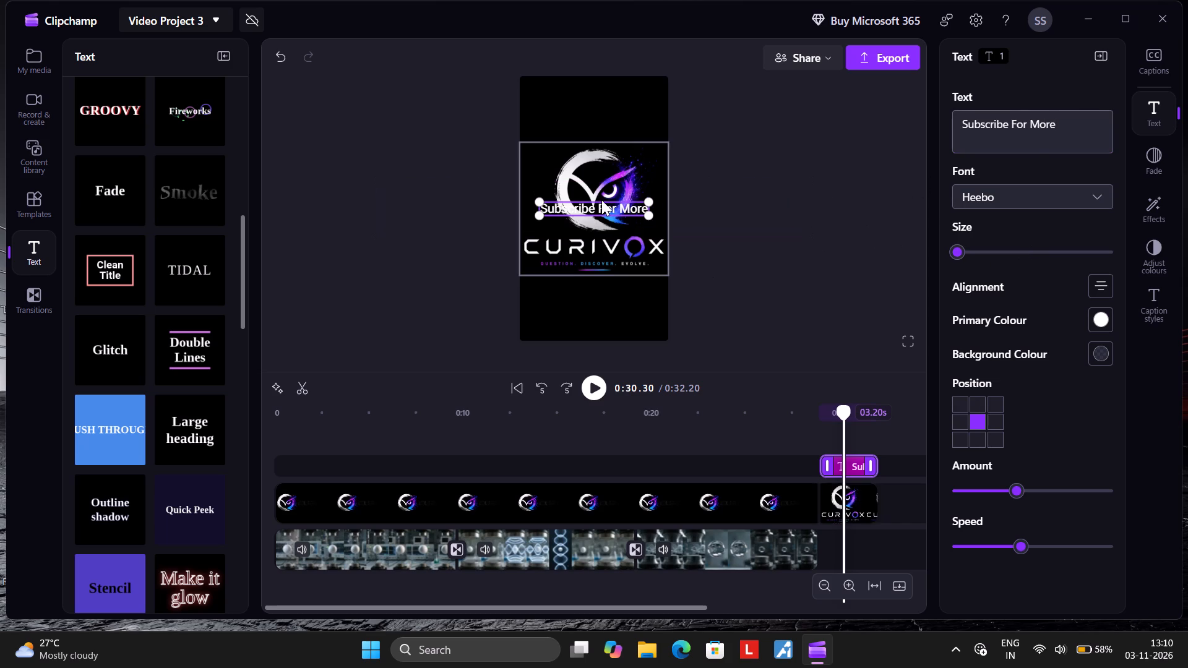
left_click(973, 250)
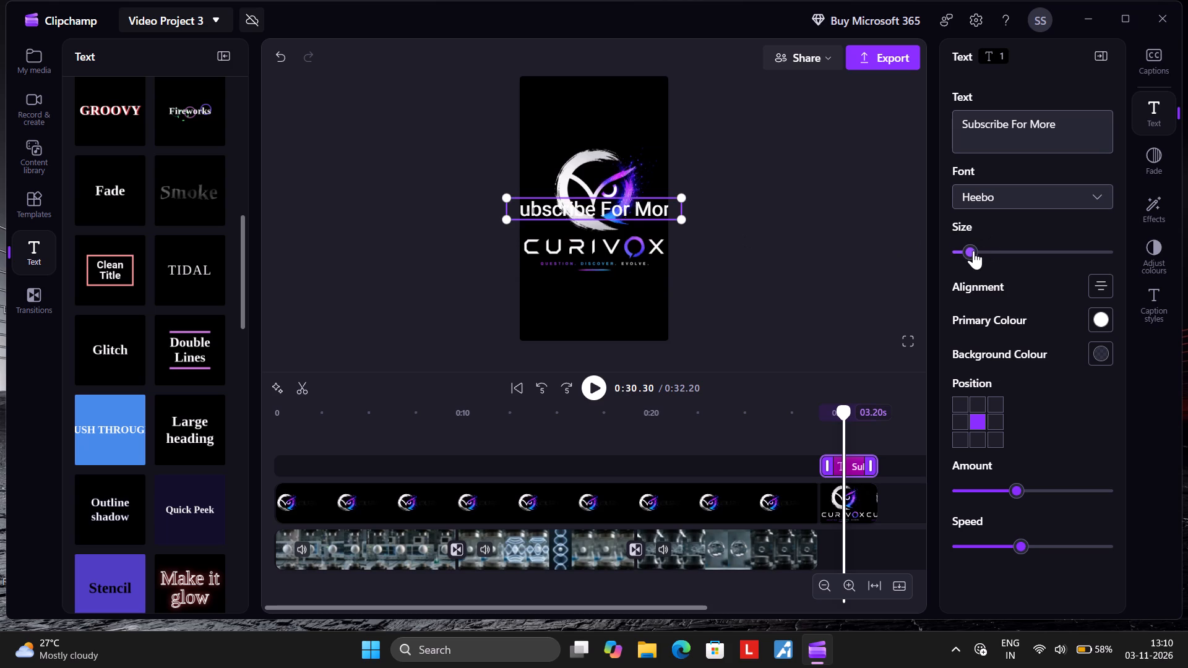
key("Left")
key("Left")
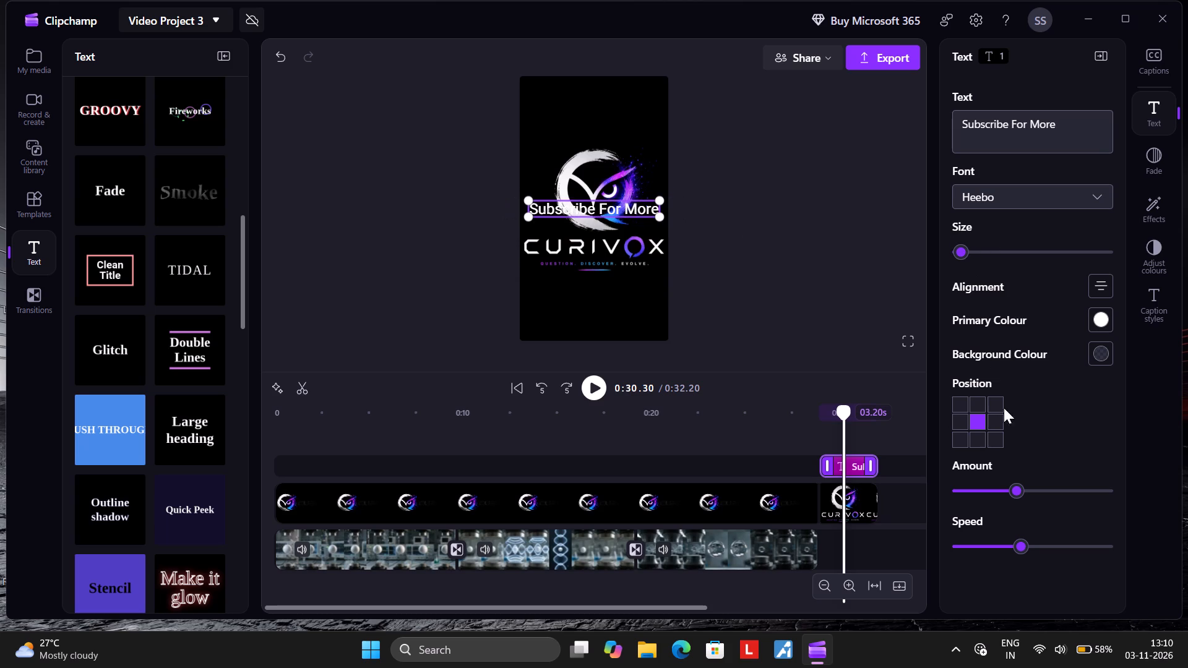
left_click(1103, 317)
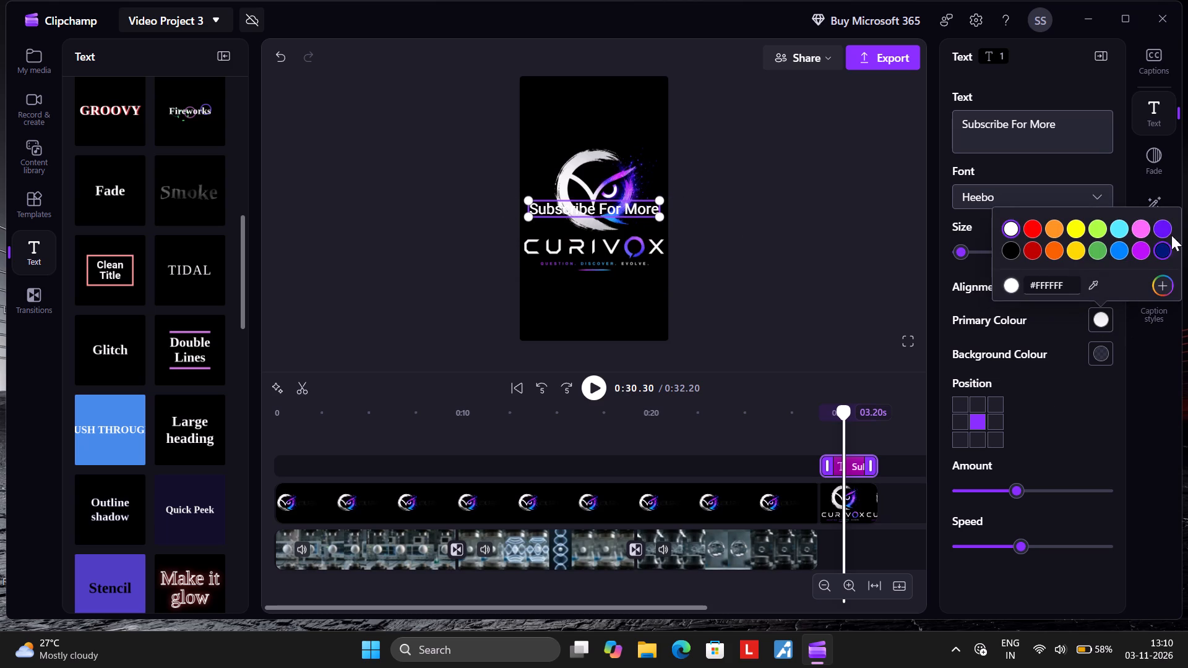
left_click(1134, 247)
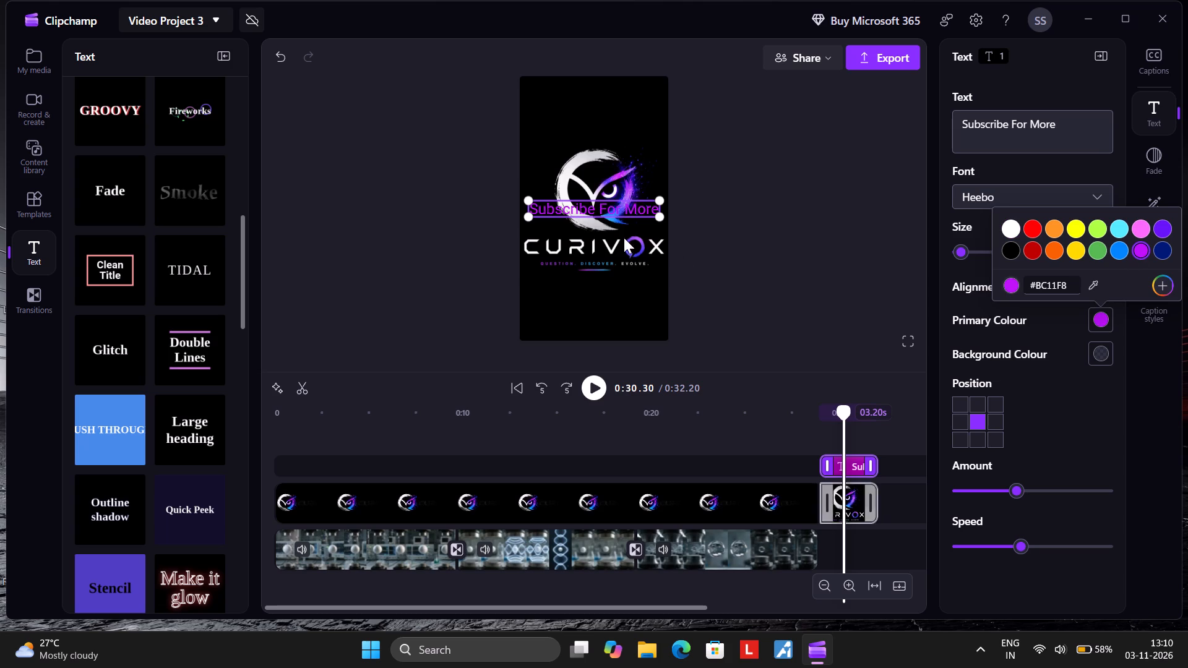
Move the "Subscribe For More" title just above the closing logo, centred horizontally in the frame.
left_click_drag(605, 208, 611, 132)
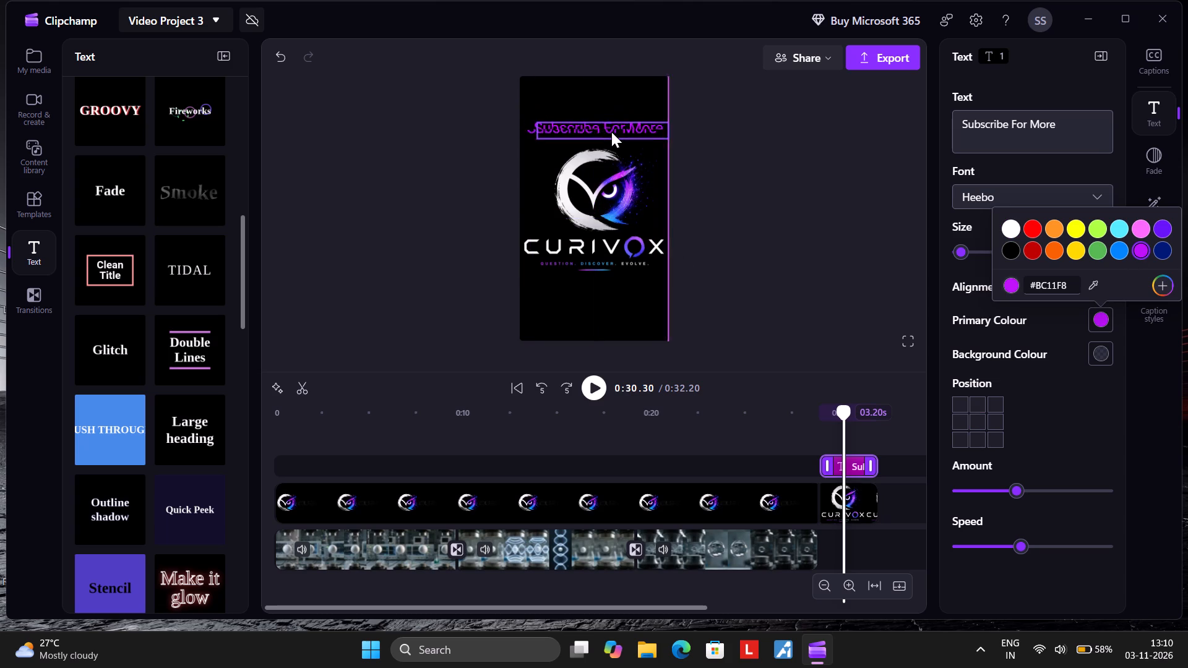
left_click_drag(611, 132, 609, 132)
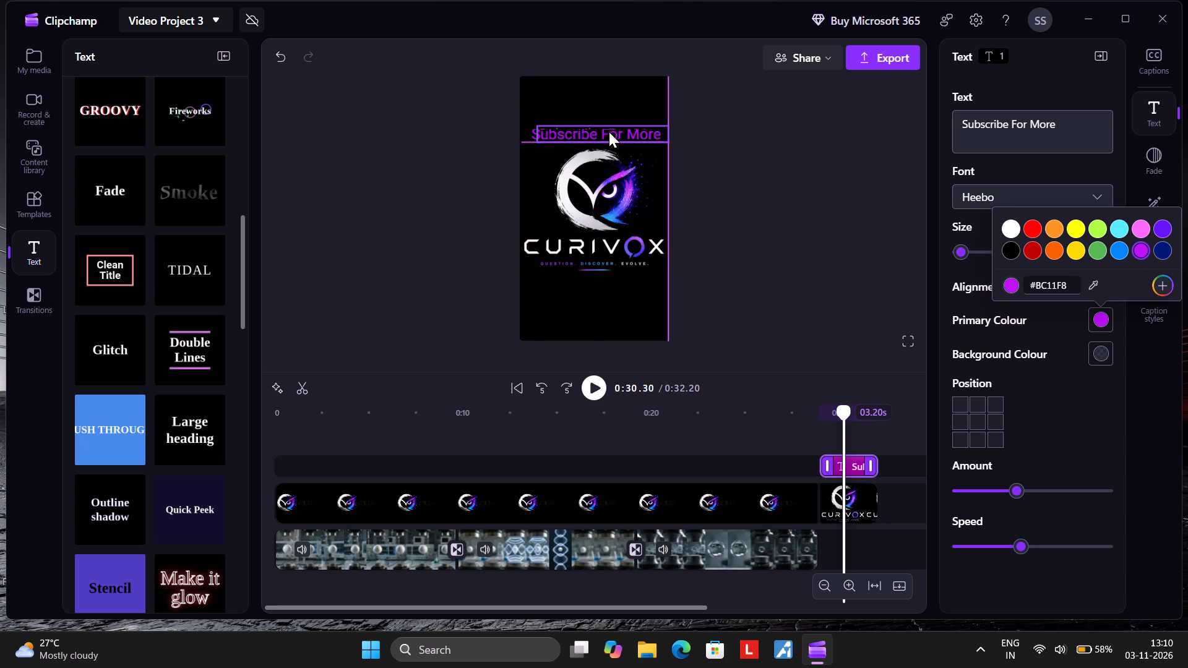
left_click_drag(609, 132, 607, 127)
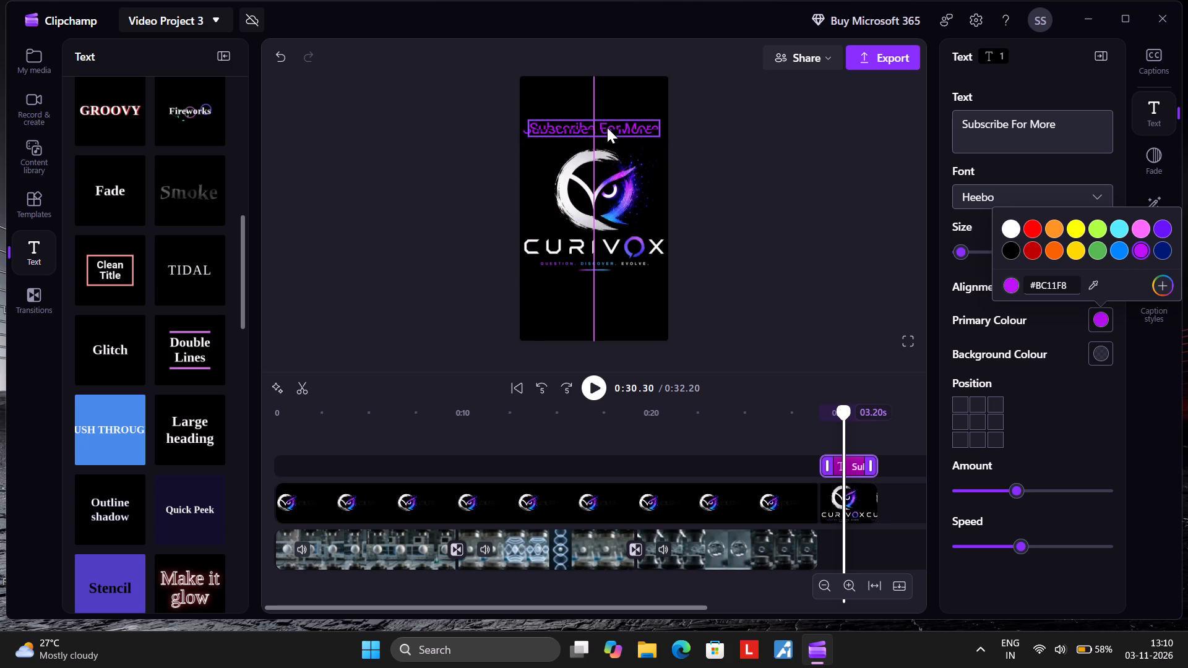
left_click_drag(607, 127, 604, 125)
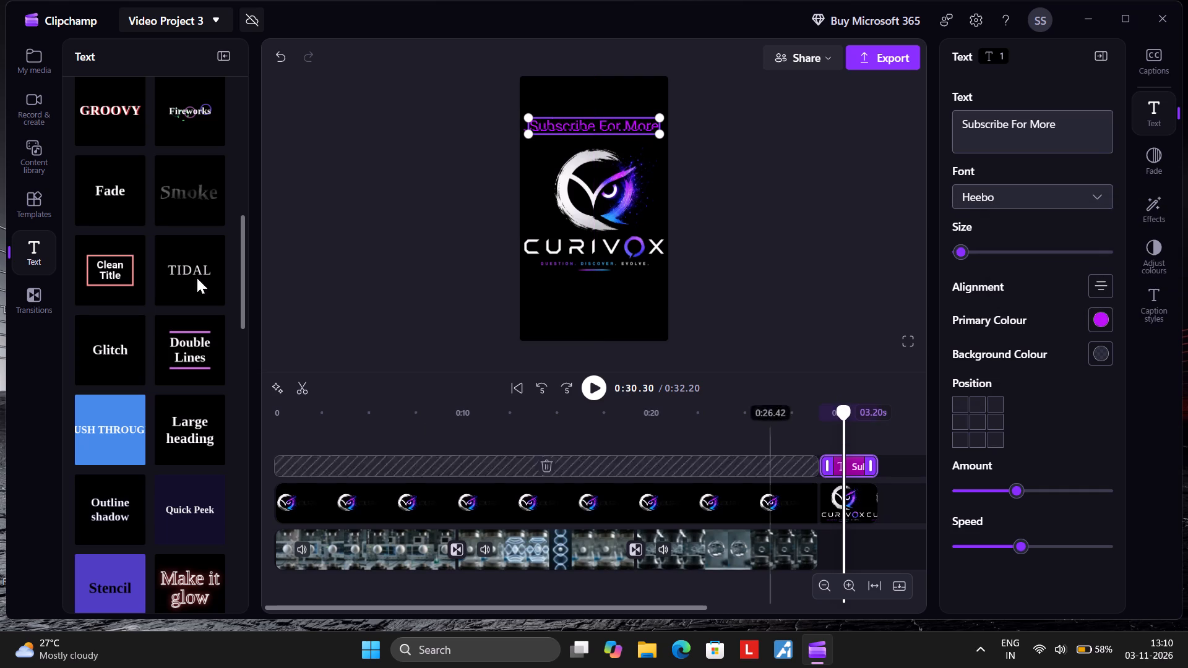
Add a Creator-style text at 0:00 on the title track and extend its duration to 29.00 s.
scroll(111, 166, "up", 7)
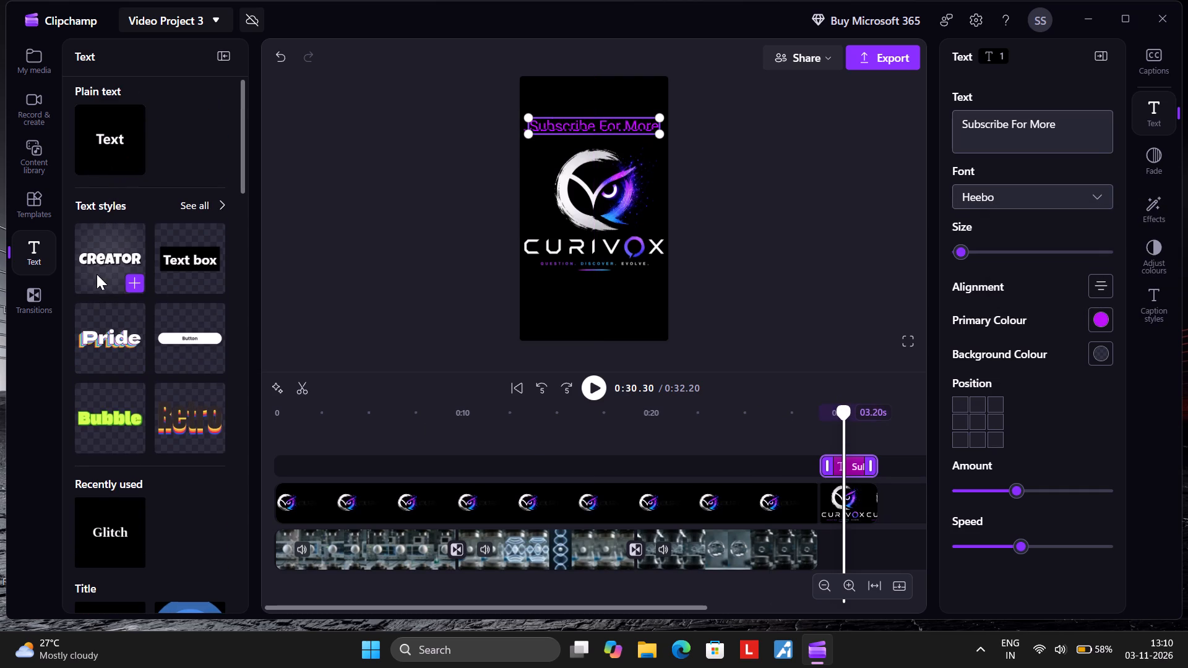
left_click_drag(97, 274, 298, 468)
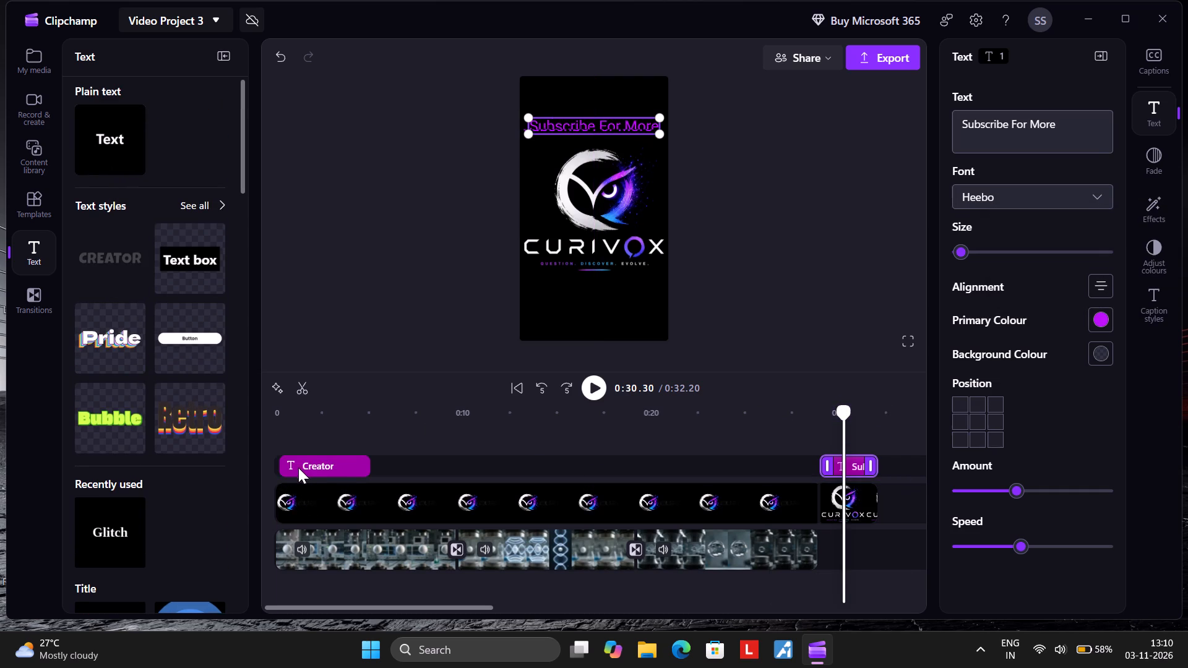
left_click_drag(298, 468, 296, 468)
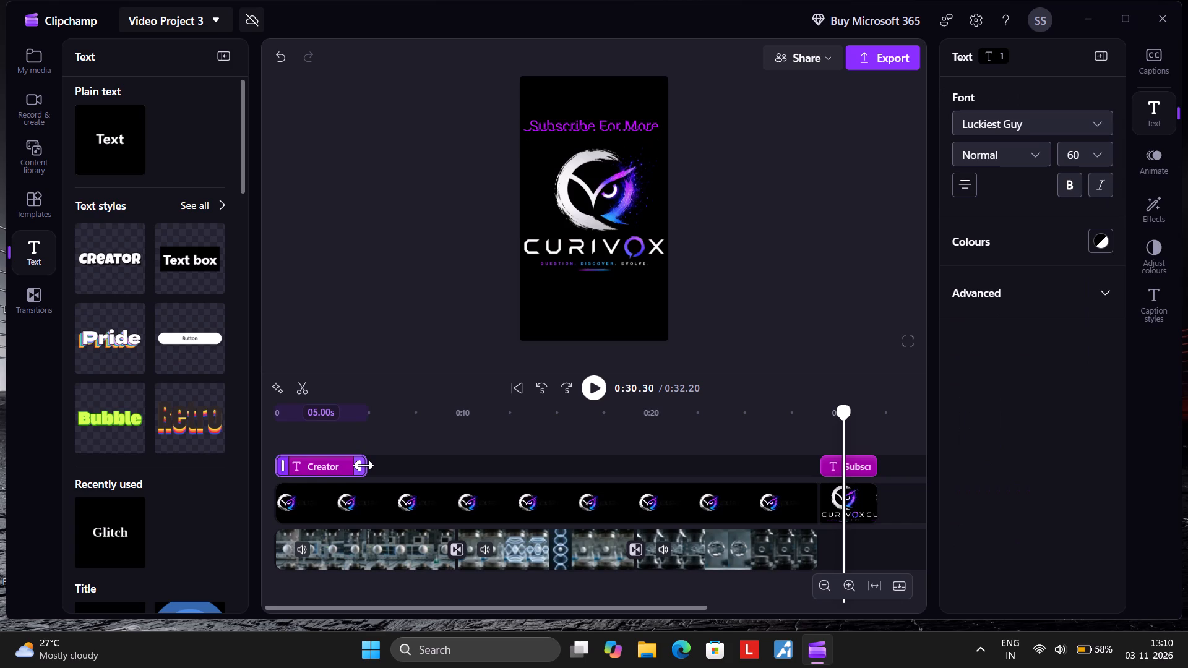
left_click_drag(283, 461, 258, 461)
left_click_drag(363, 460, 808, 463)
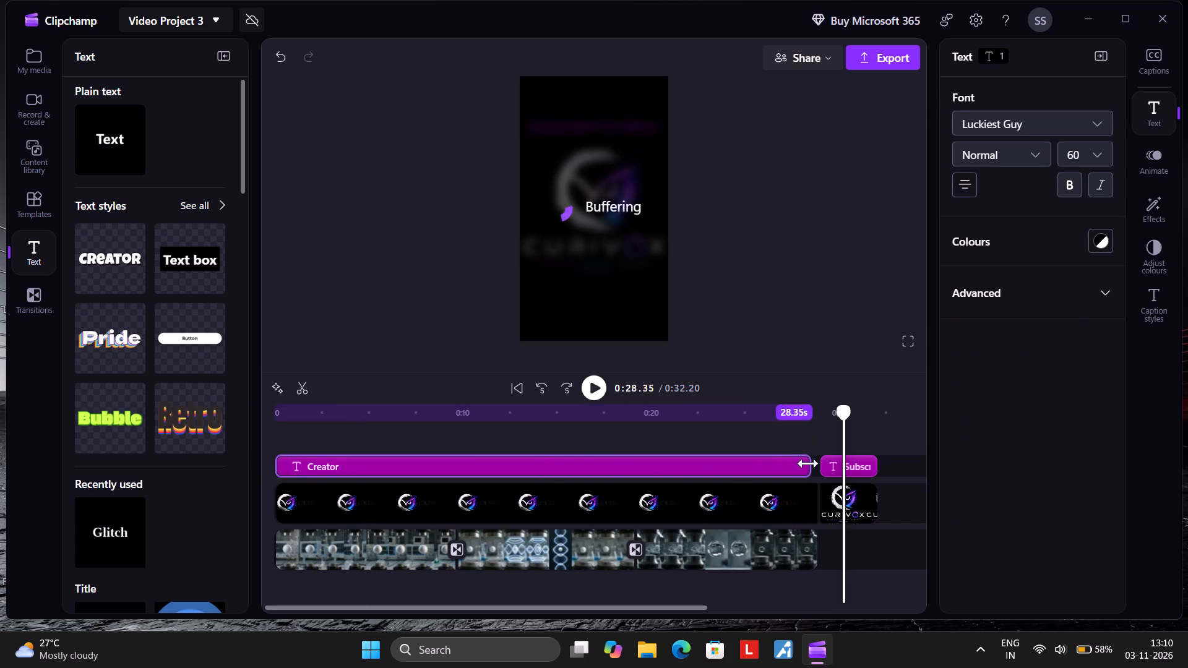
left_click_drag(808, 463, 809, 468)
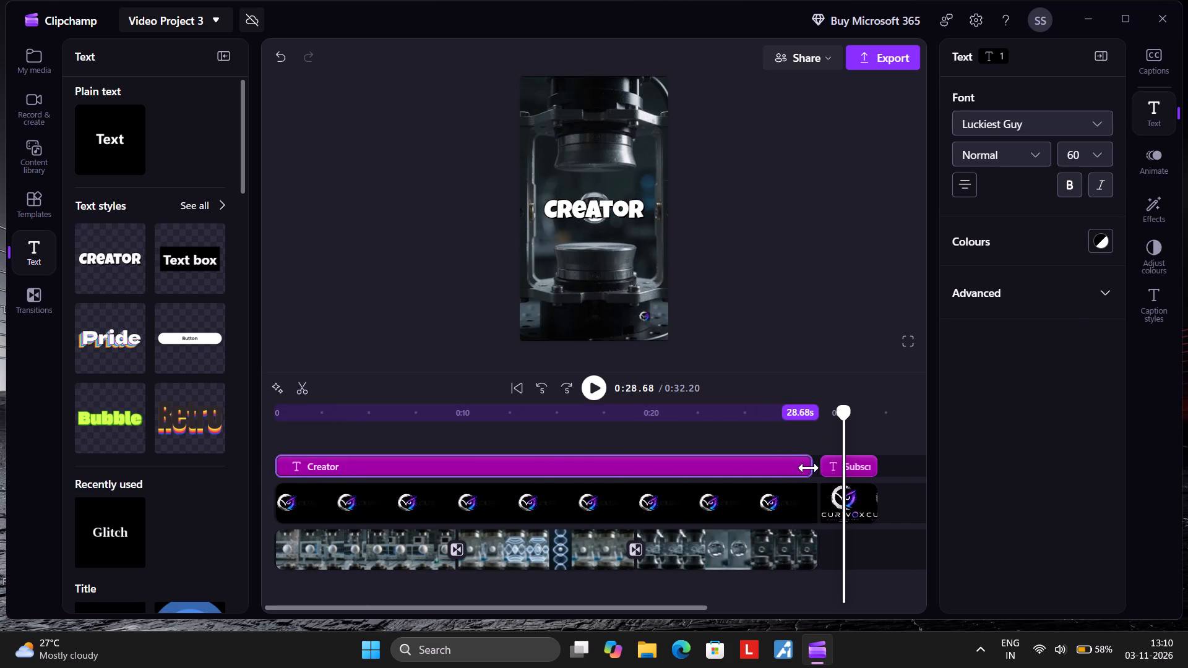
left_click_drag(809, 468, 815, 468)
Open the Creator text for editing in the preview, with the playhead over the third clip.
left_click(708, 439)
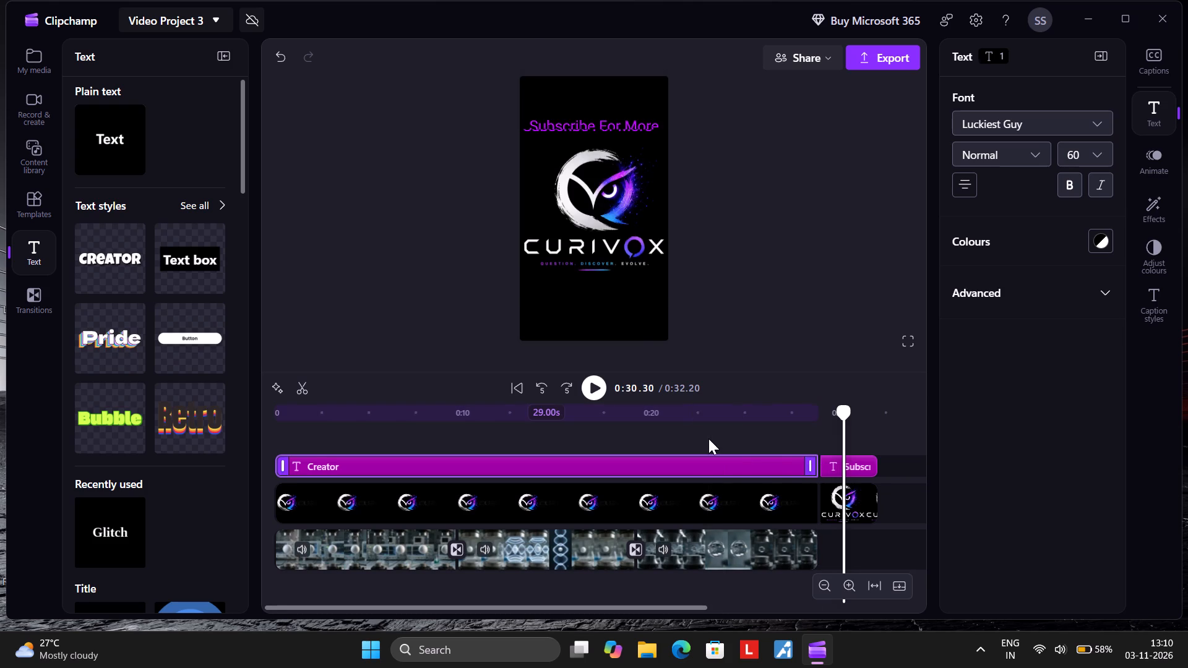
double_click(594, 199)
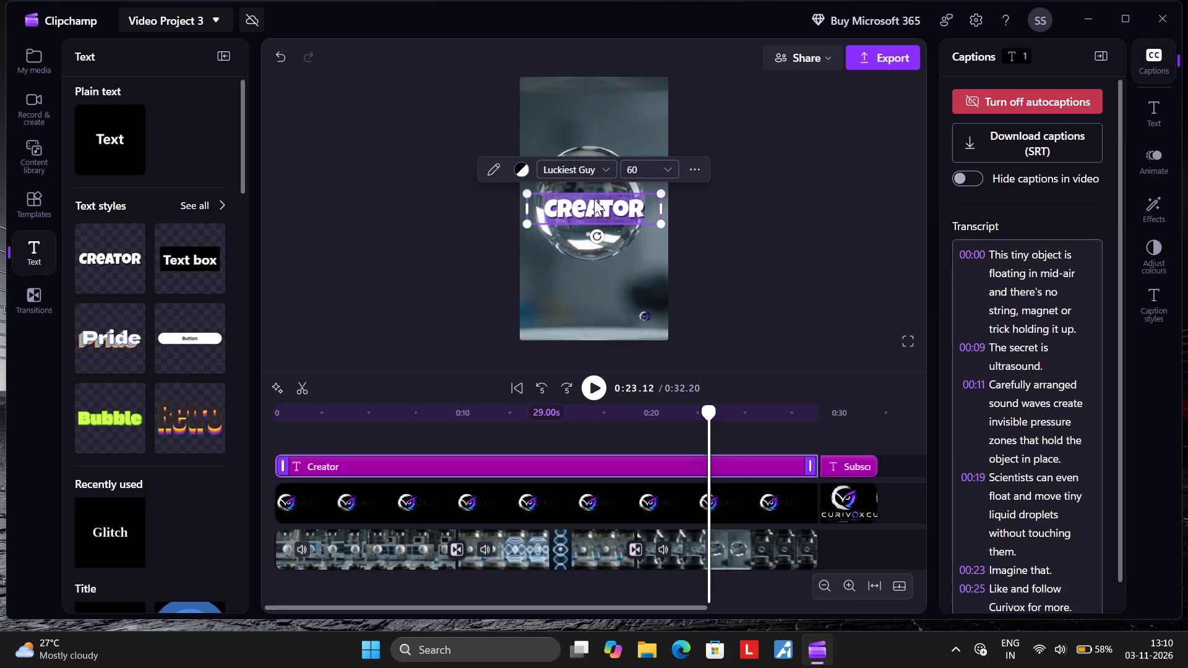
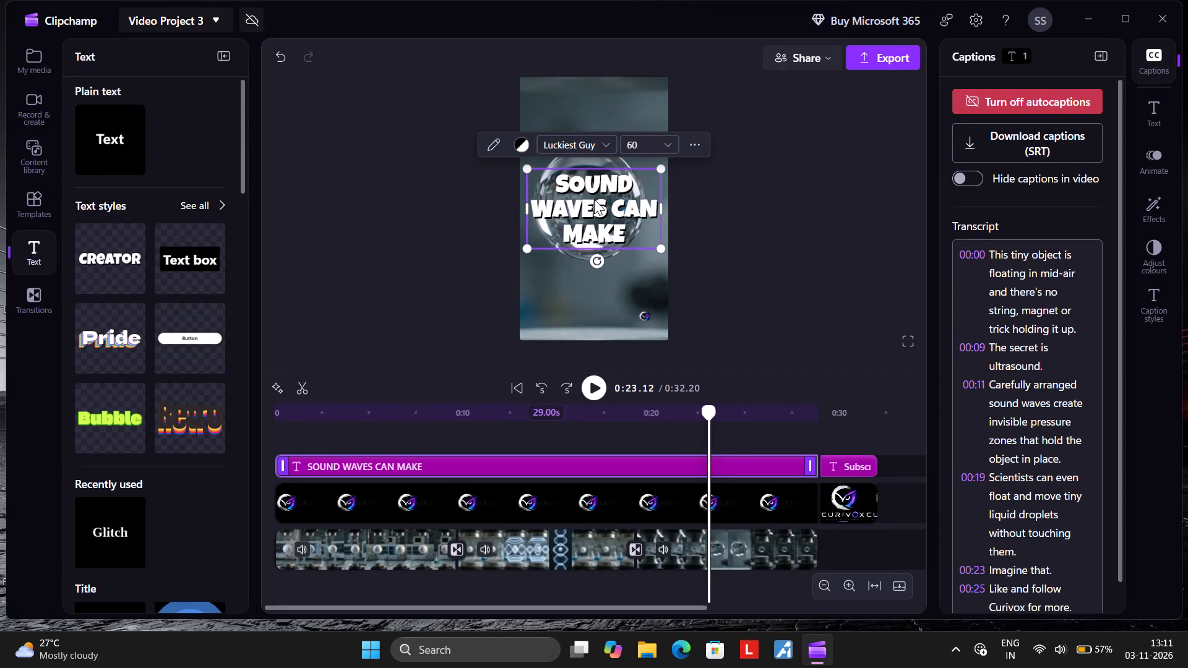
Complete the Creator overlay text to read "SOUND WAVES CAN MAKE OBJECTS FLOAT 🤯".
key("space")
type("OBJECT")
type("S FLOAT")
key("space")
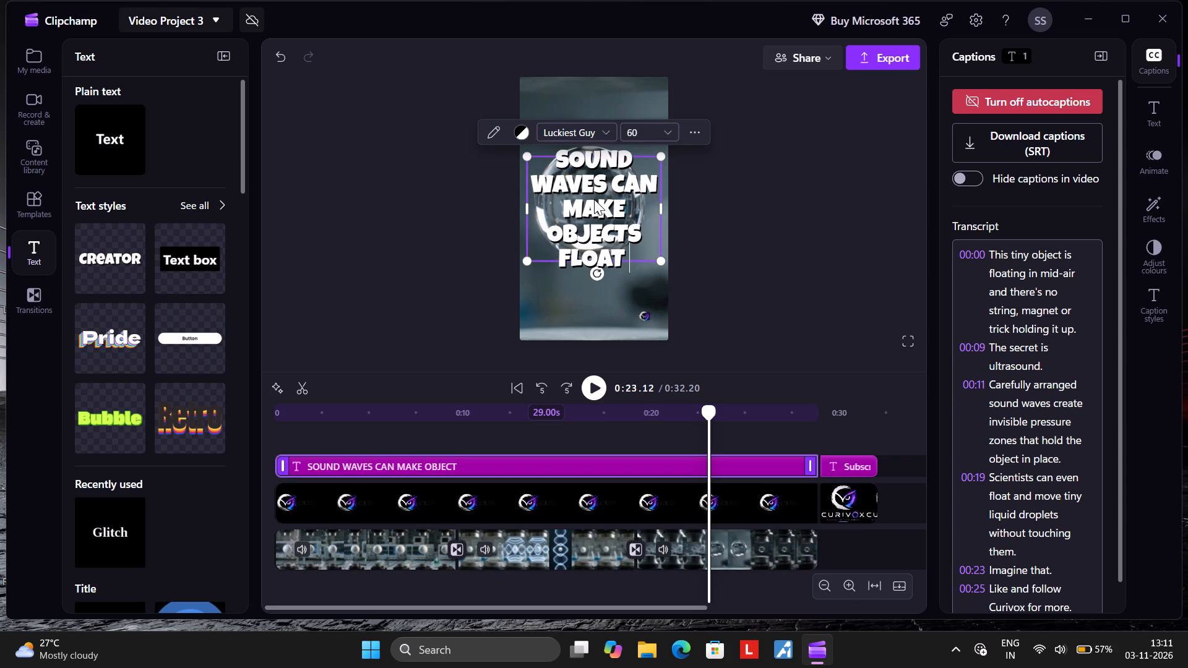
key("super+period")
left_click(664, 437)
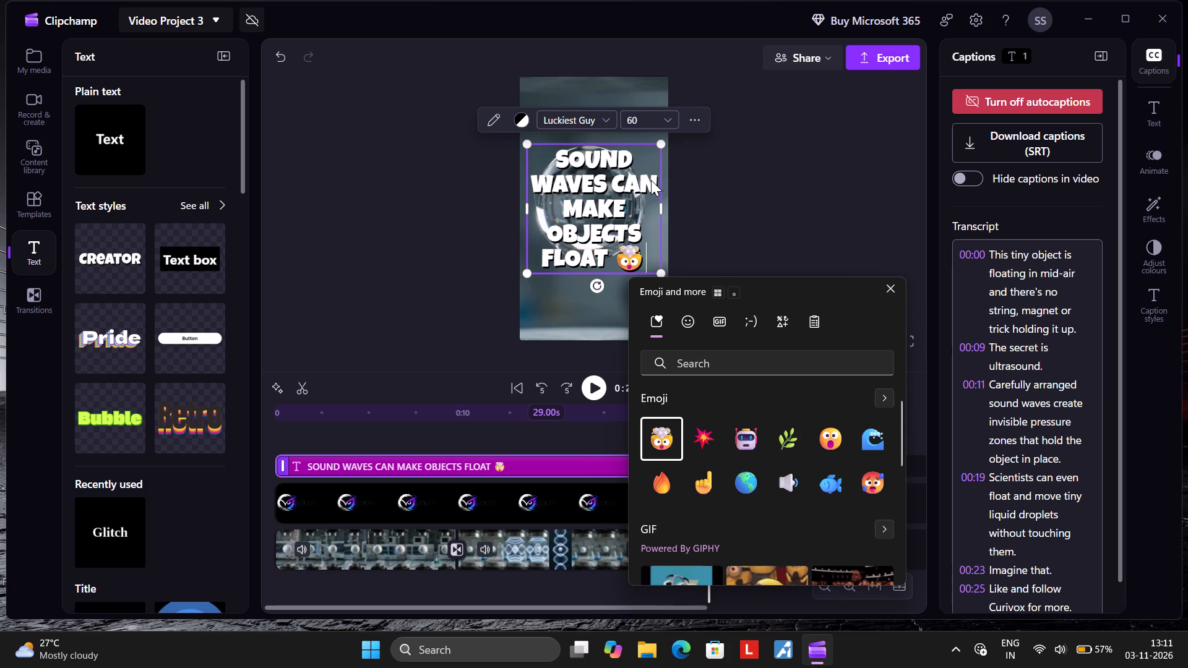
Set the font size of the "SOUND WAVES CAN MAKE OBJECTS FLOAT 🤯" text to 20.
left_click(671, 118)
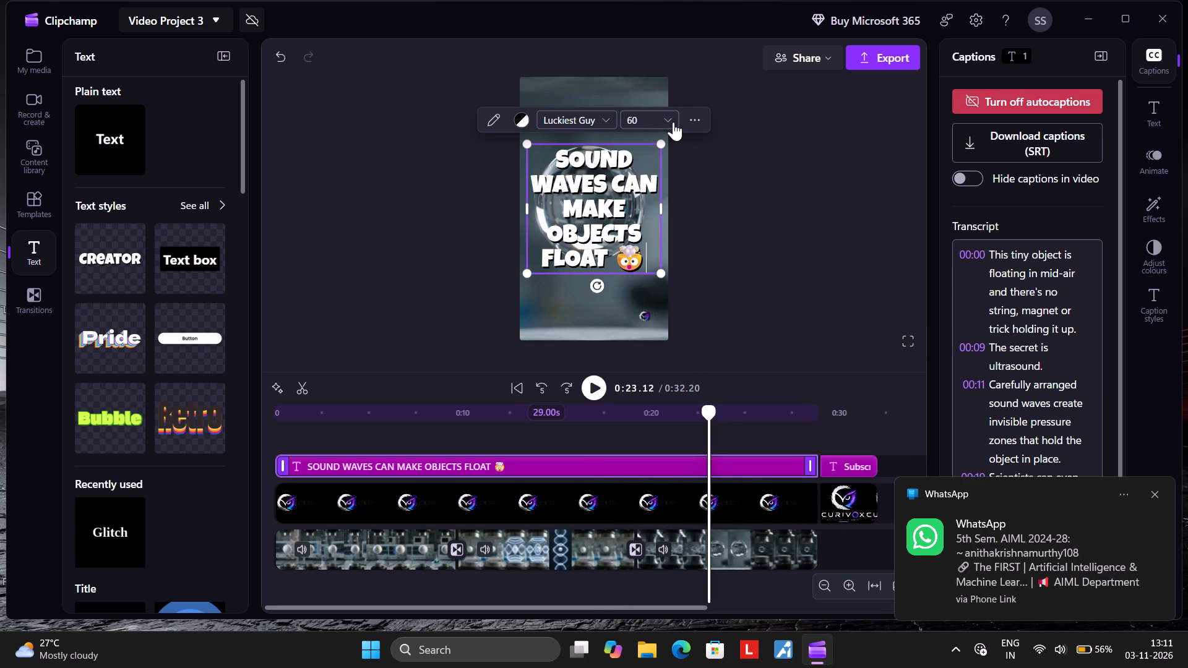
left_click(665, 122)
left_click(647, 255)
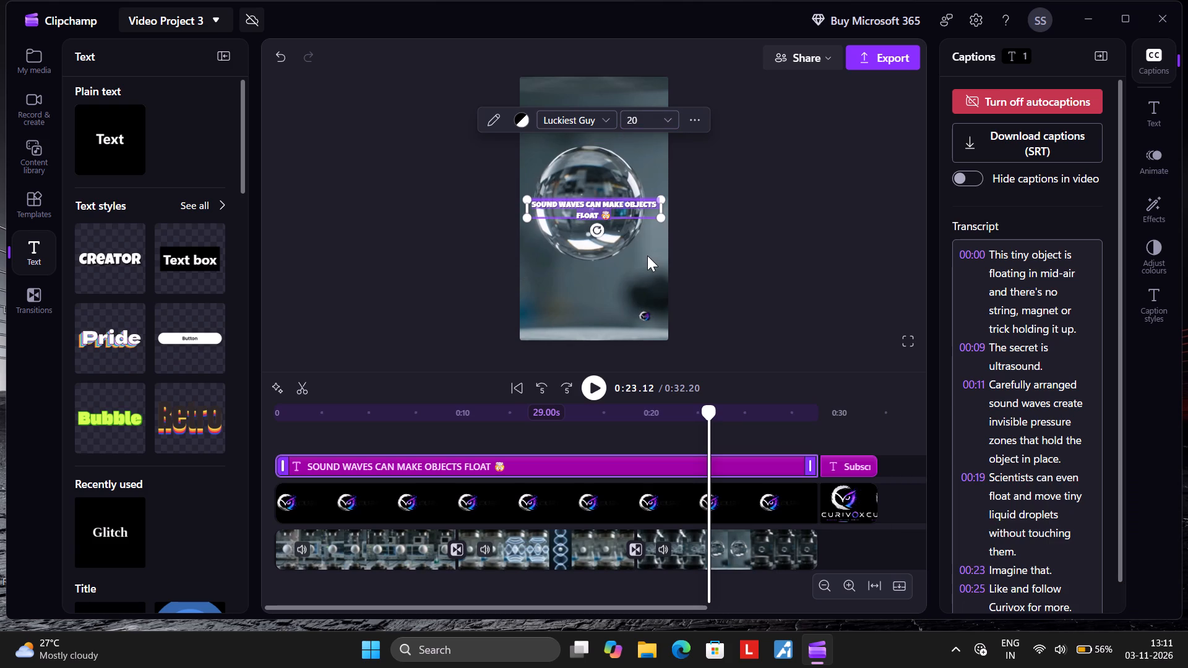
left_click(647, 255)
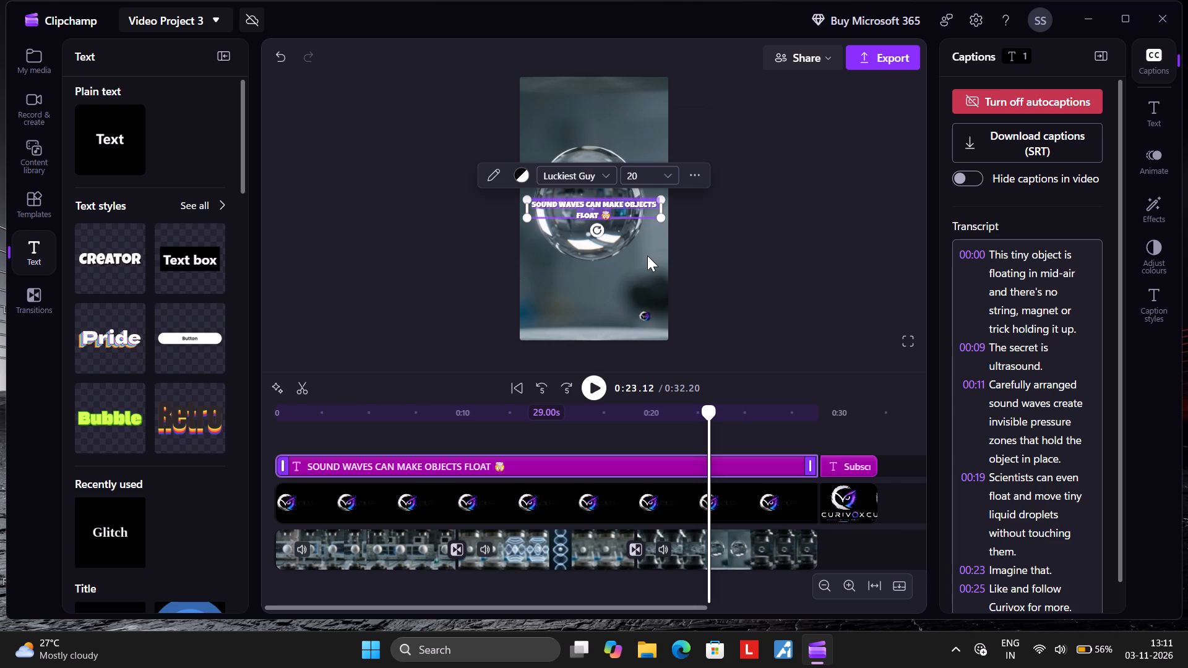
Move the overlay text to the top of the video frame, centred horizontally.
left_click_drag(617, 205, 614, 96)
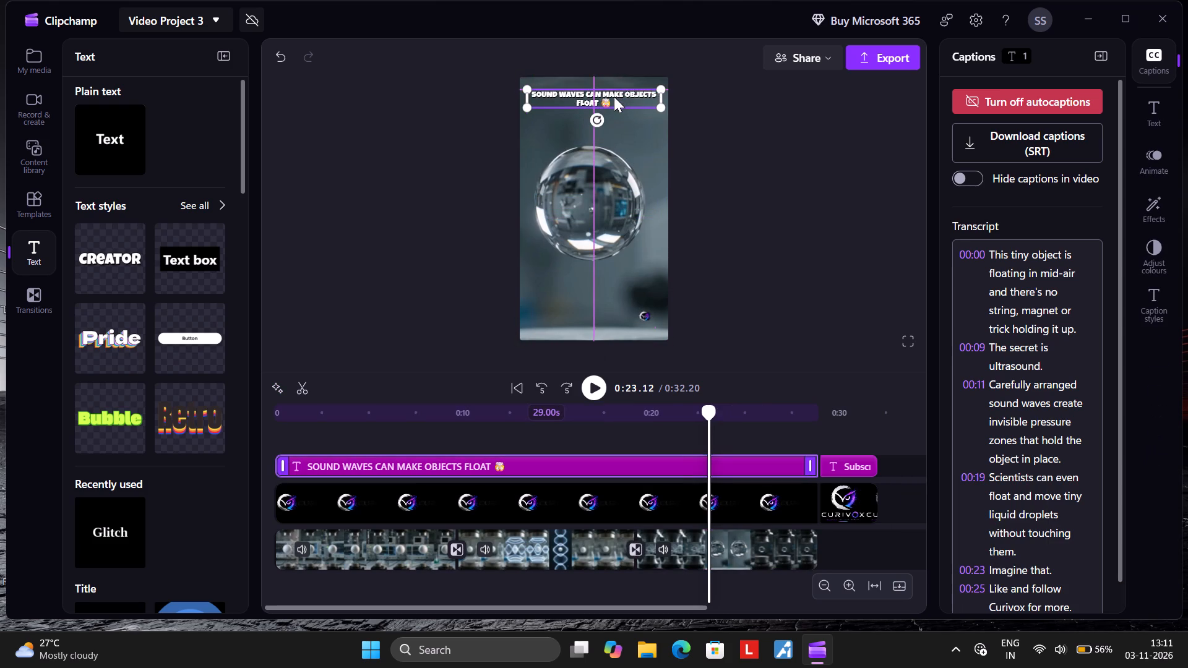
left_click_drag(614, 96, 618, 96)
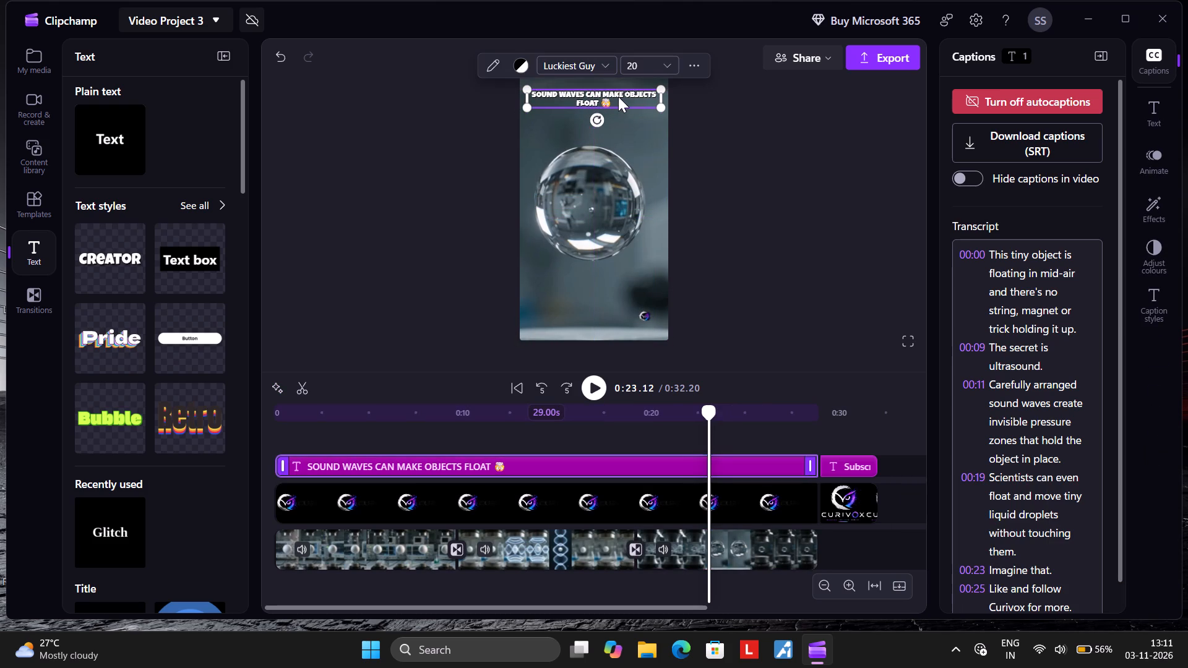
Play the video from 0:00 through to the closing logo to check the overlay text, captions and title.
left_click_drag(709, 409, 218, 406)
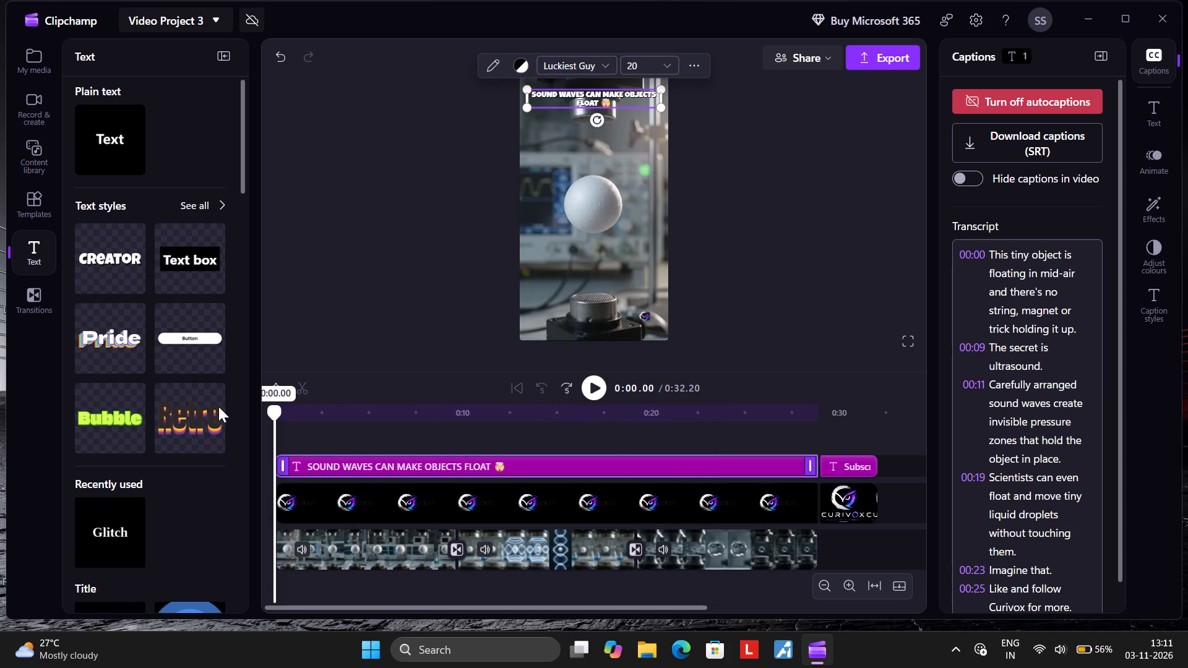
left_click_drag(218, 406, 219, 406)
left_click(599, 392)
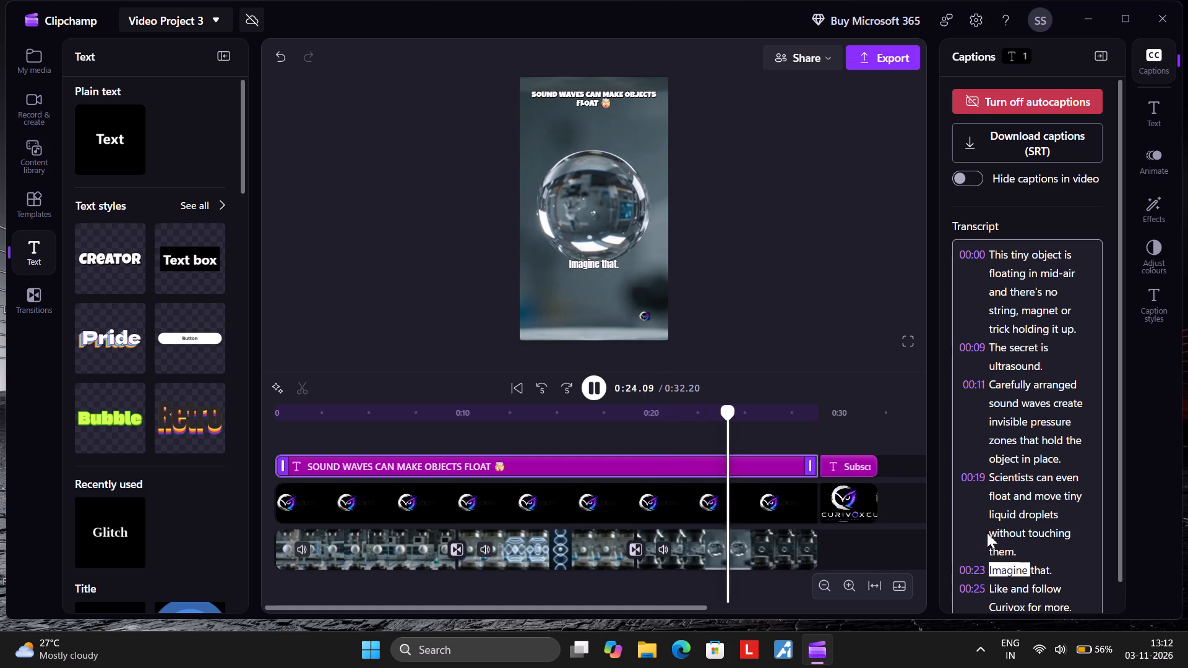
scroll(1012, 531, "down", 3)
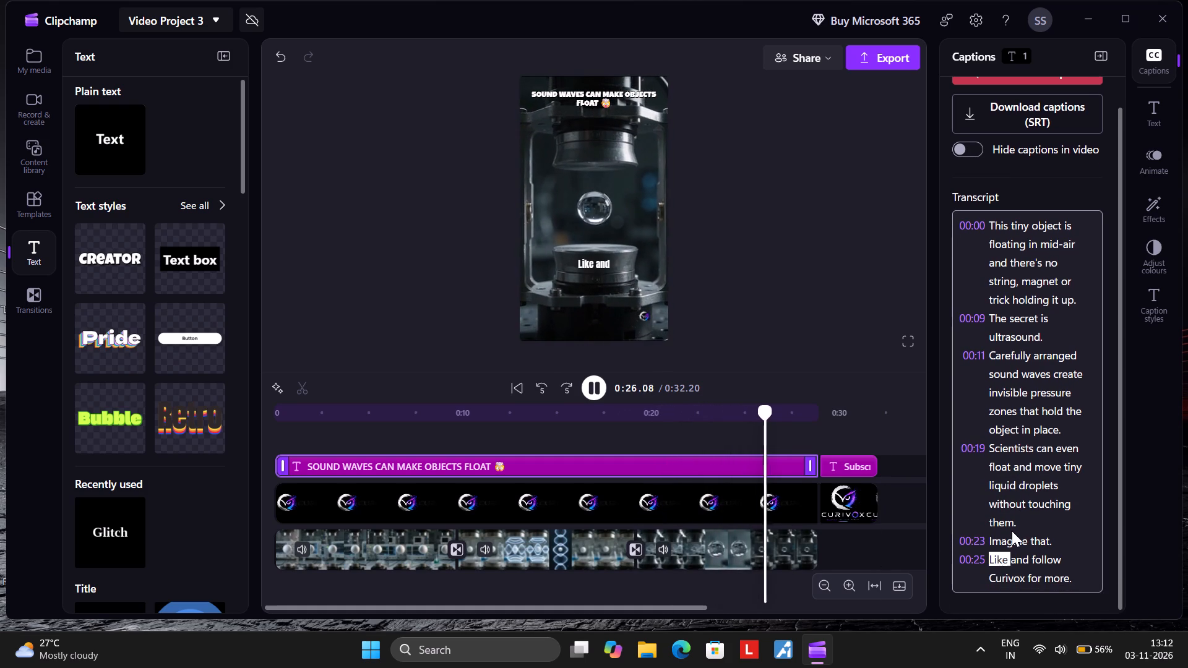
left_click(594, 387)
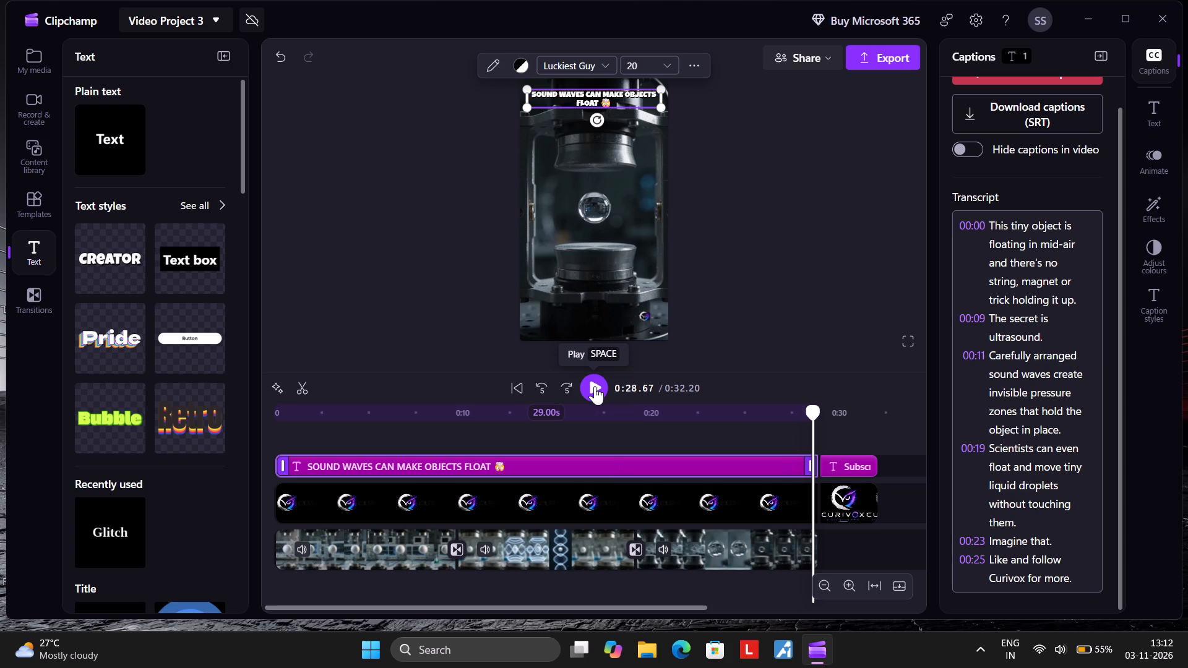
left_click(595, 386)
left_click(595, 386)
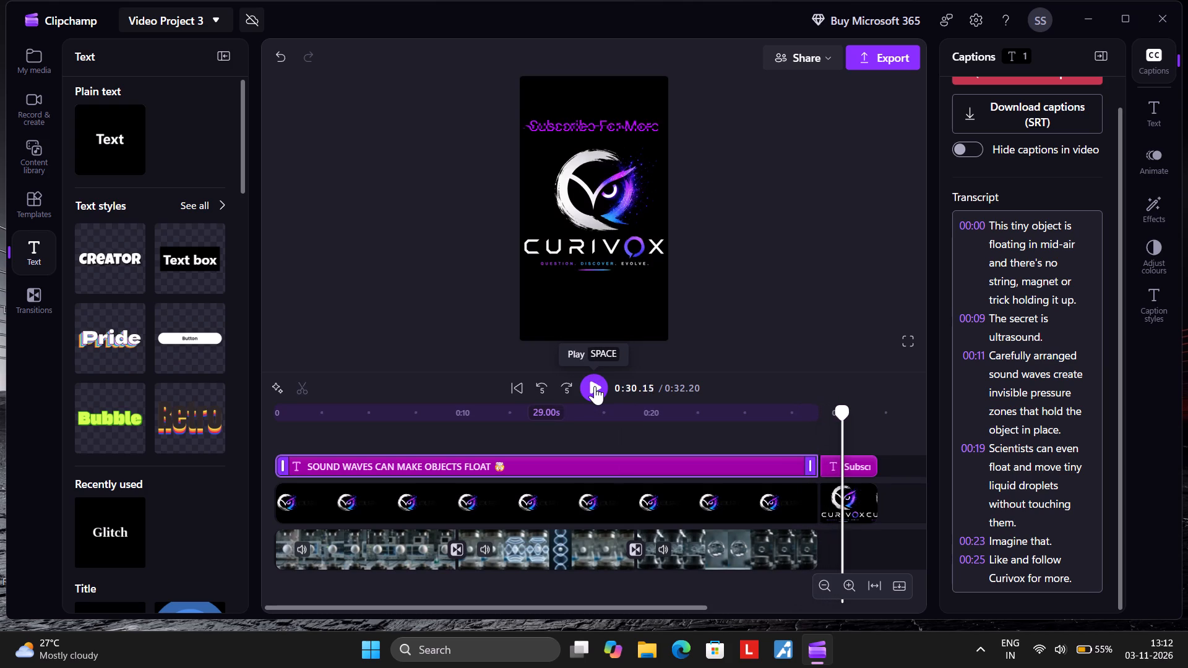
Export the video at 1080p with the file name YT.
left_click(871, 66)
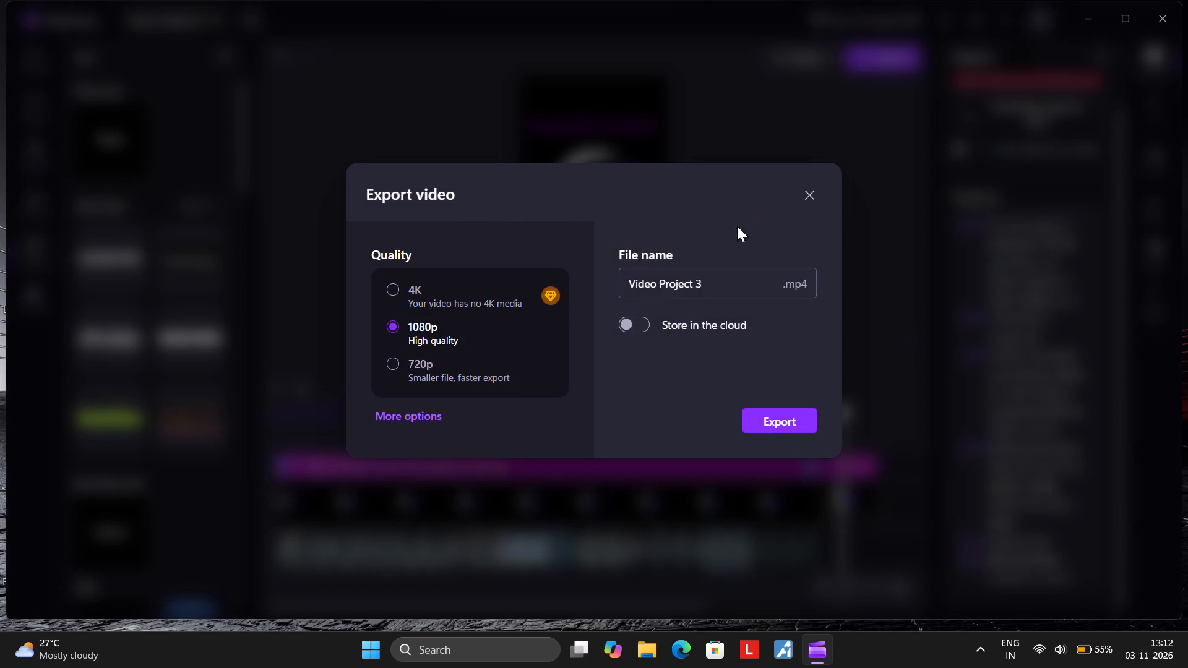
left_click(713, 282)
key("BackSpace")
key("BackSpace")
key("BackSpace")
key("BackSpace")
key("BackSpace")
key("BackSpace")
key("BackSpace")
key("BackSpace")
key("BackSpace")
key("BackSpace")
key("BackSpace")
key("BackSpace")
key("BackSpace")
key("BackSpace")
key("BackSpace")
key("BackSpace")
key("BackSpace")
key("BackSpace")
key("BackSpace")
key("BackSpace")
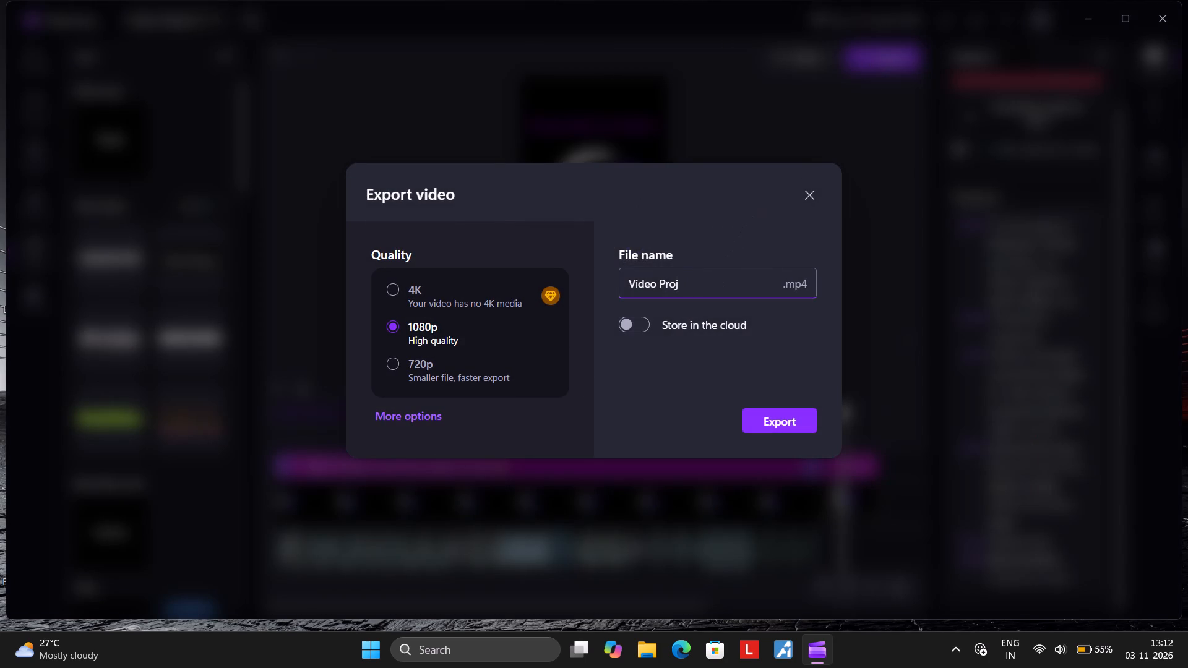
type("YT")
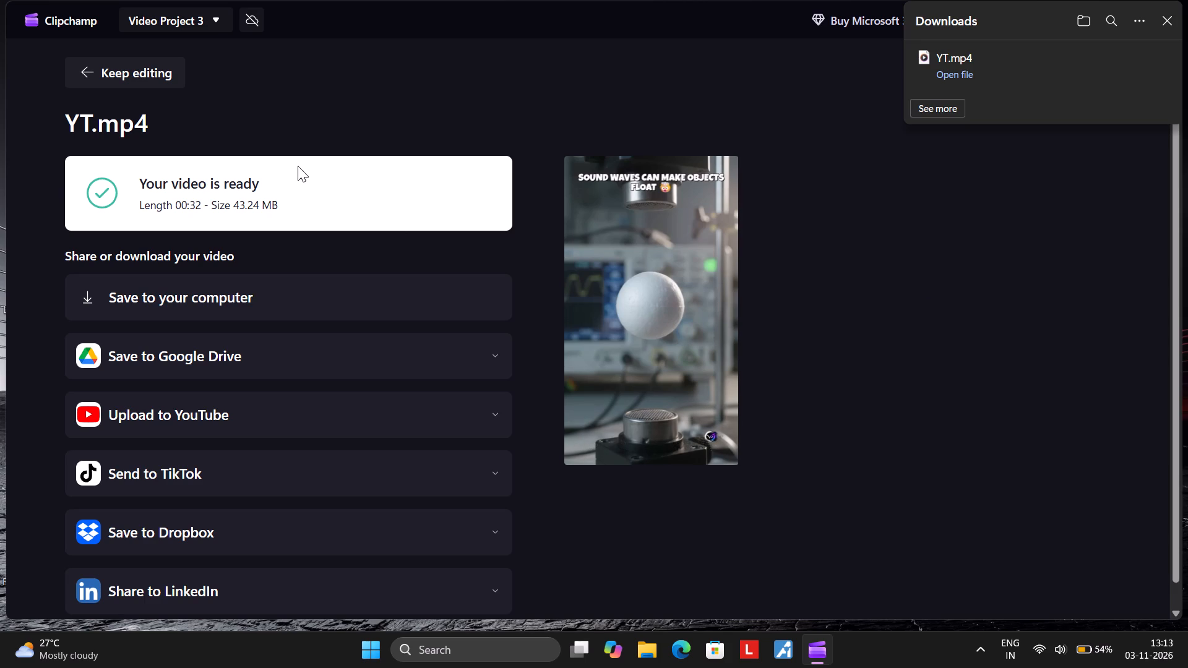
Switch to File Explorer and share YT.mp4 from the Downloads folder to the OnePlus 10R 5G.
left_click(650, 647)
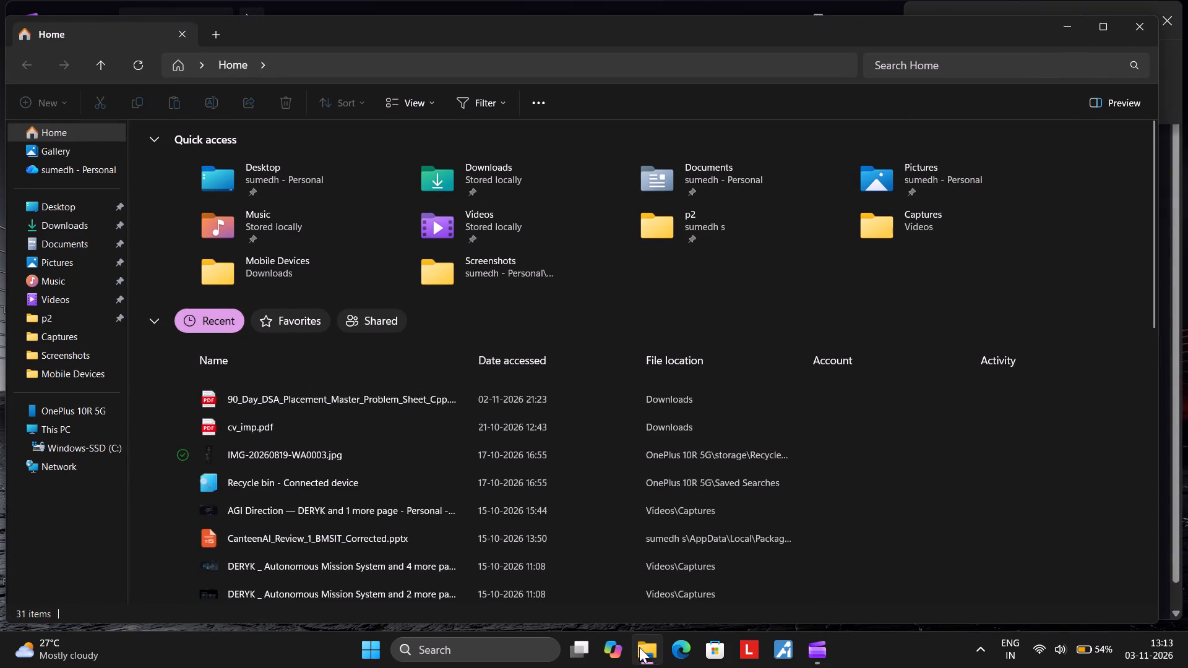
left_click(69, 217)
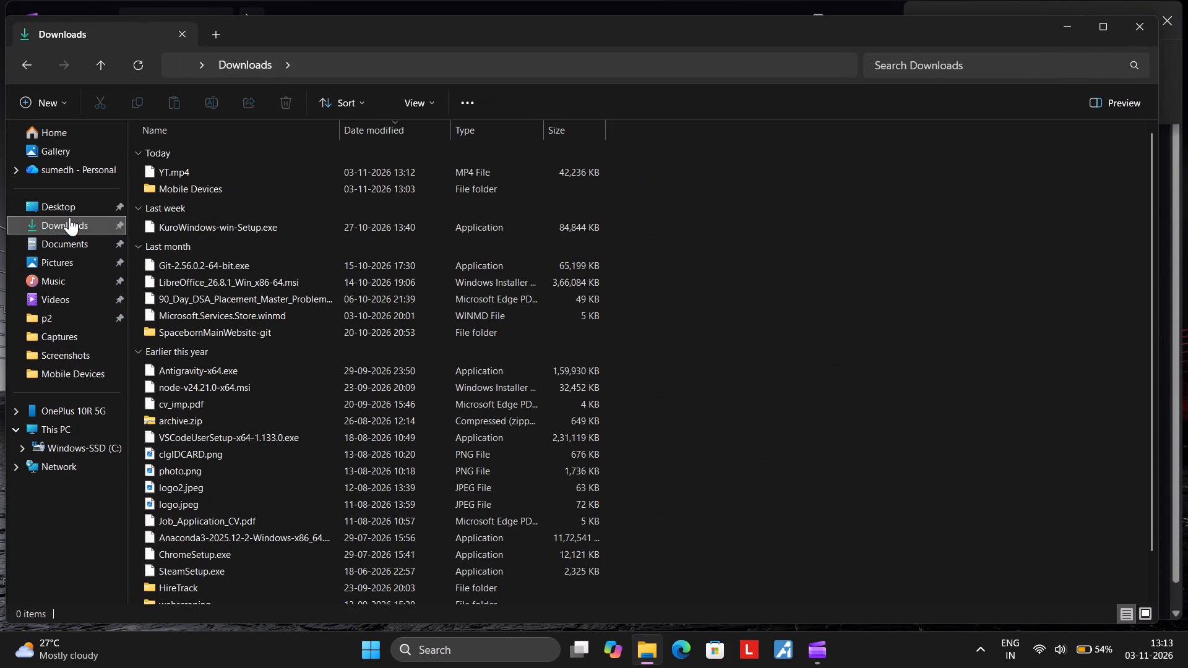
left_click(173, 174)
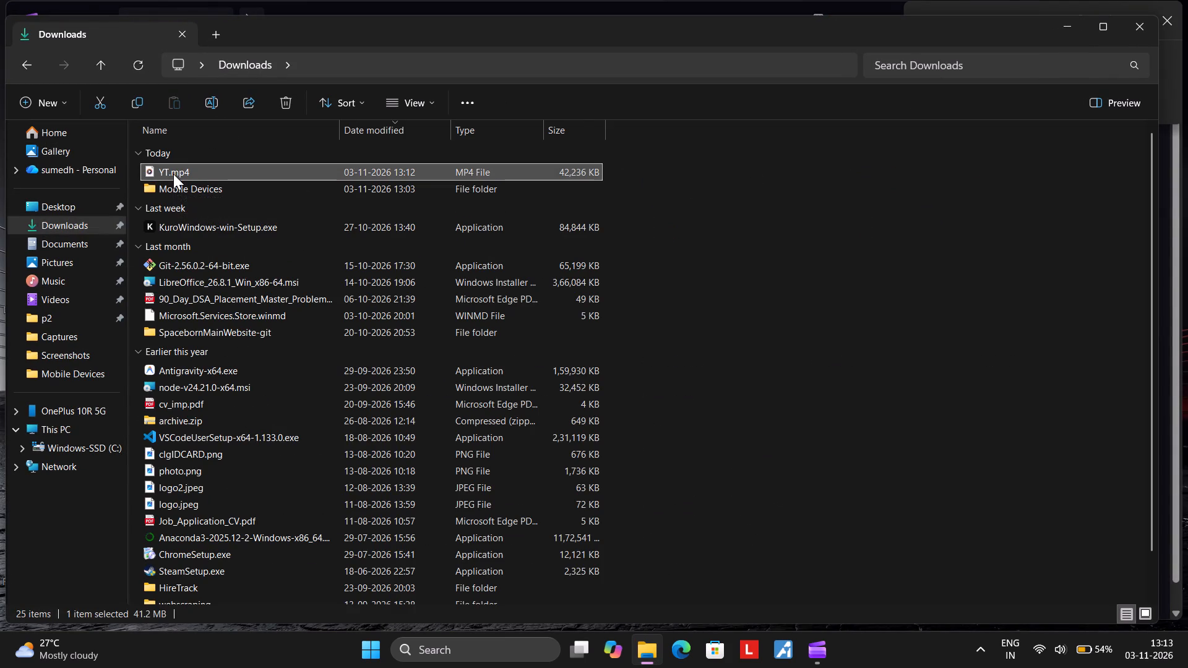
left_click(248, 101)
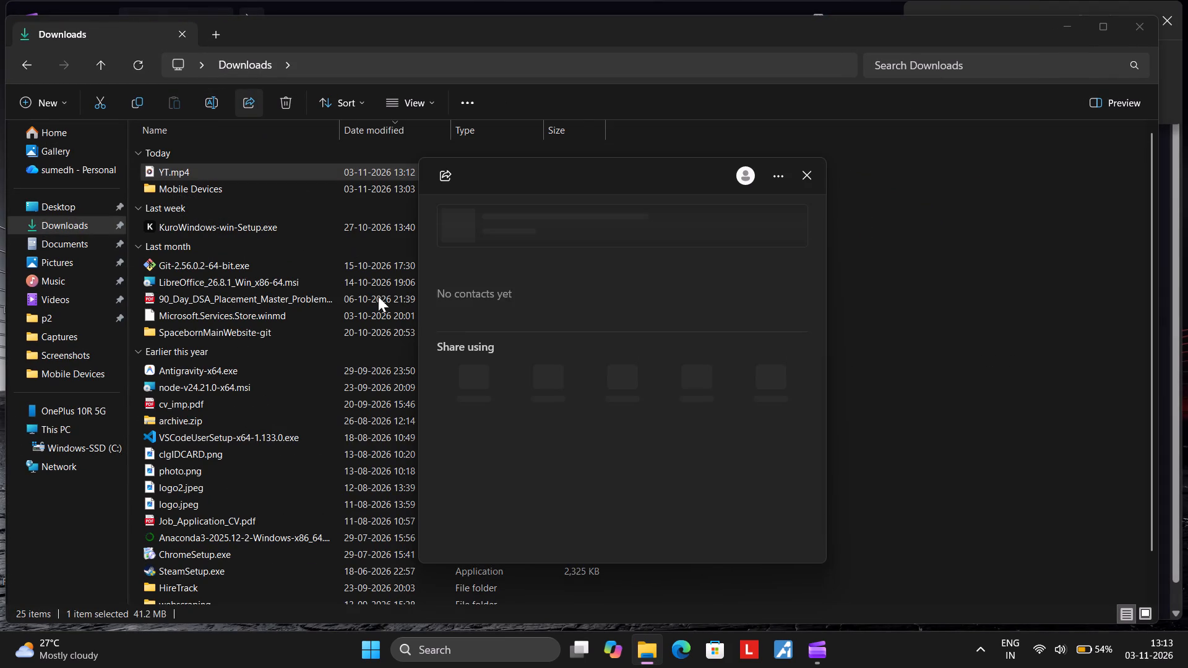
left_click(481, 322)
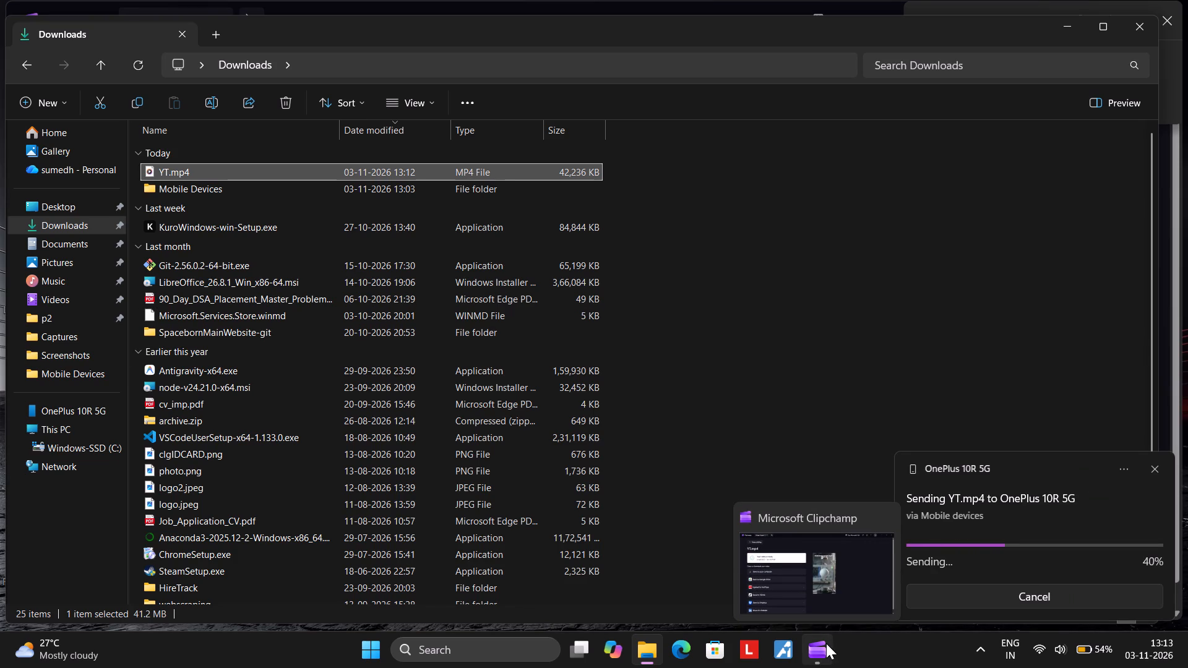
Return to editing the project in Clipchamp and change the closing "Subscribe For More" title to "Follow For More".
left_click(824, 573)
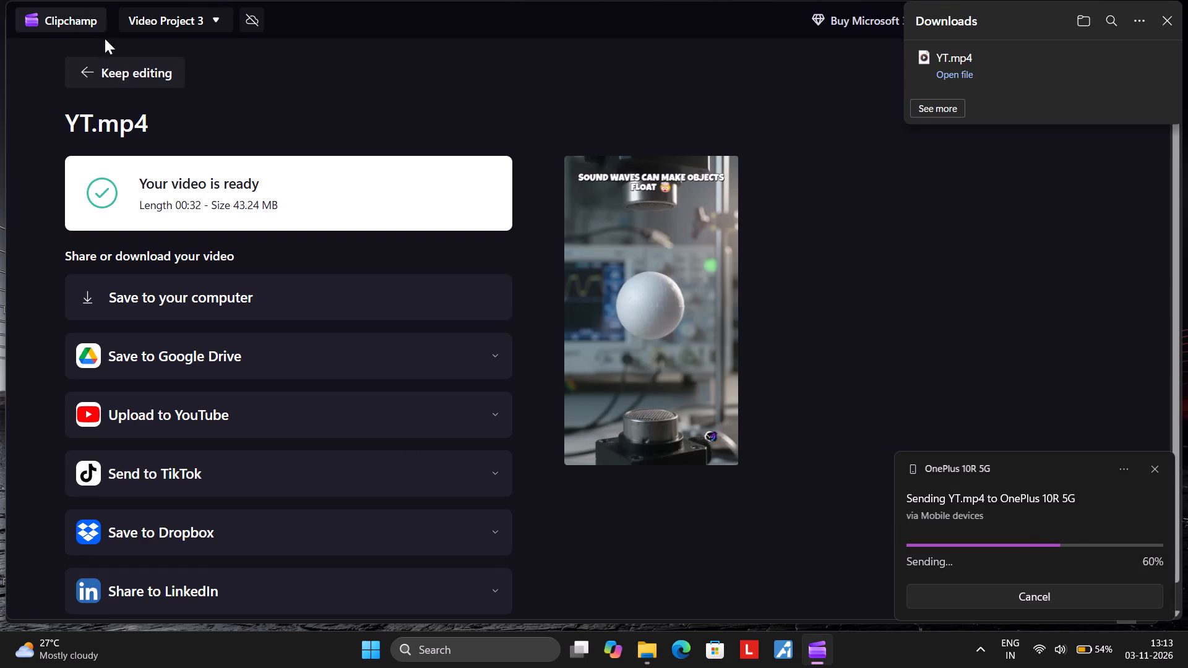
left_click(127, 77)
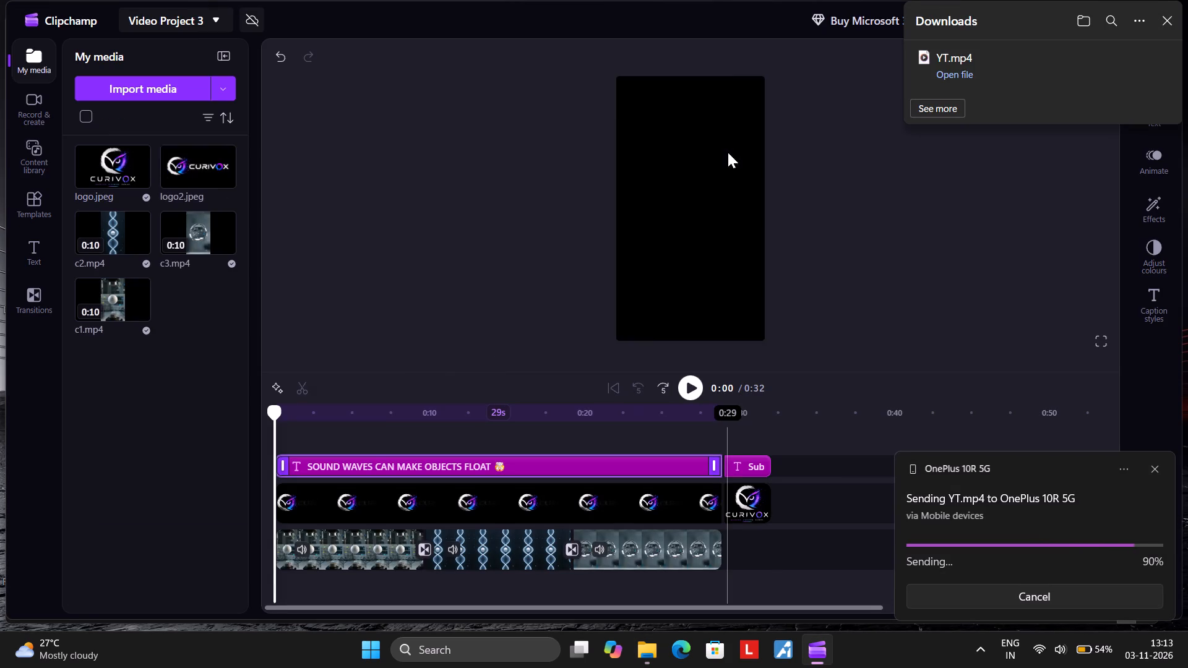
left_click(1164, 19)
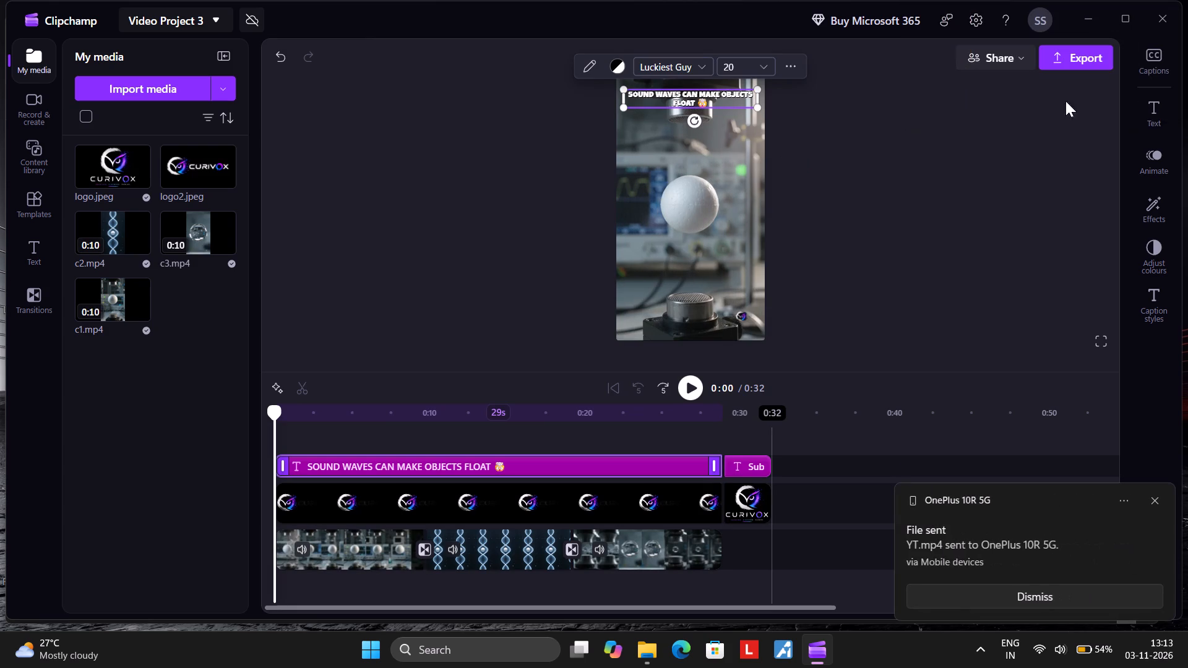
left_click(757, 442)
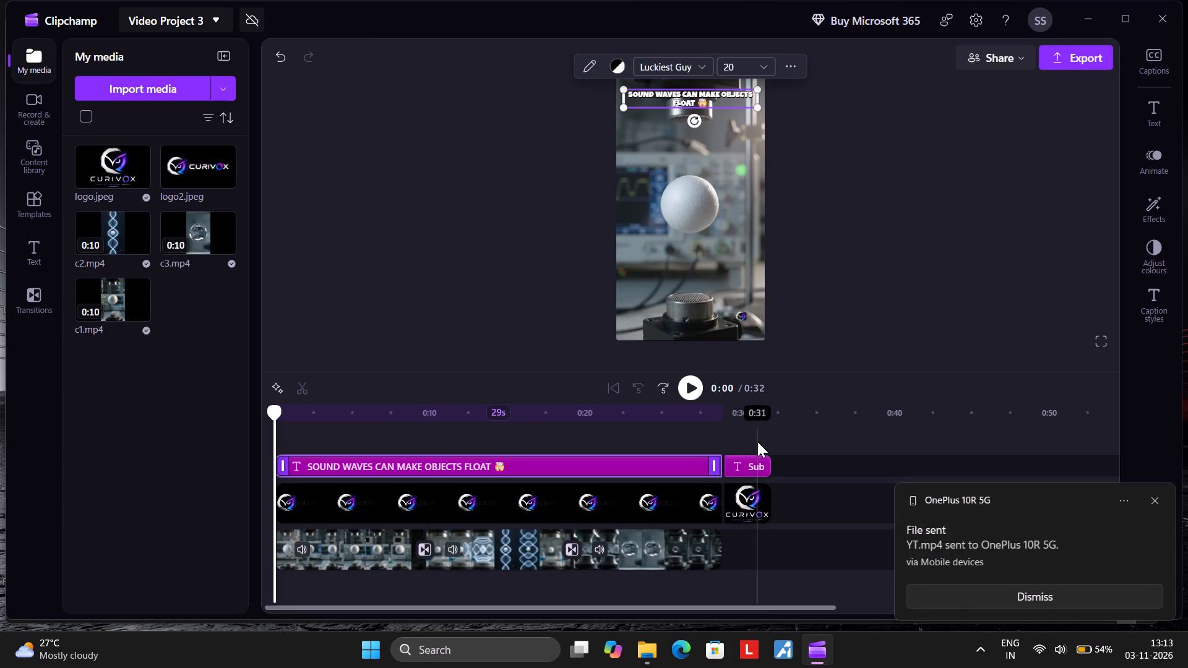
double_click(701, 119)
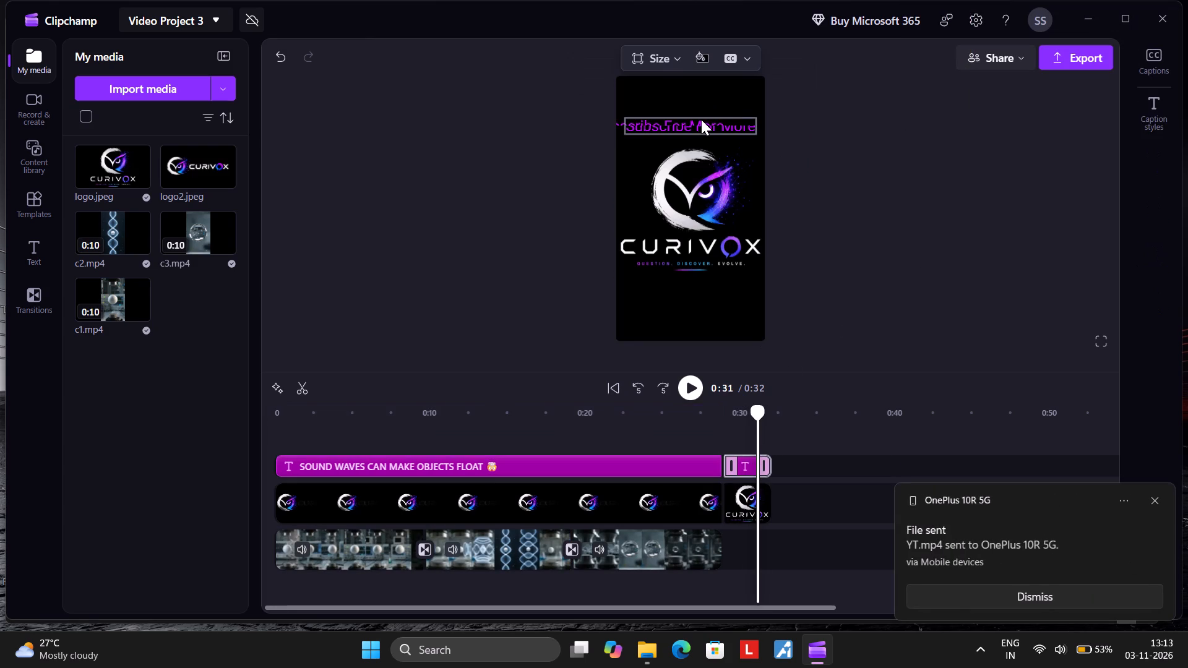
left_click(1065, 127)
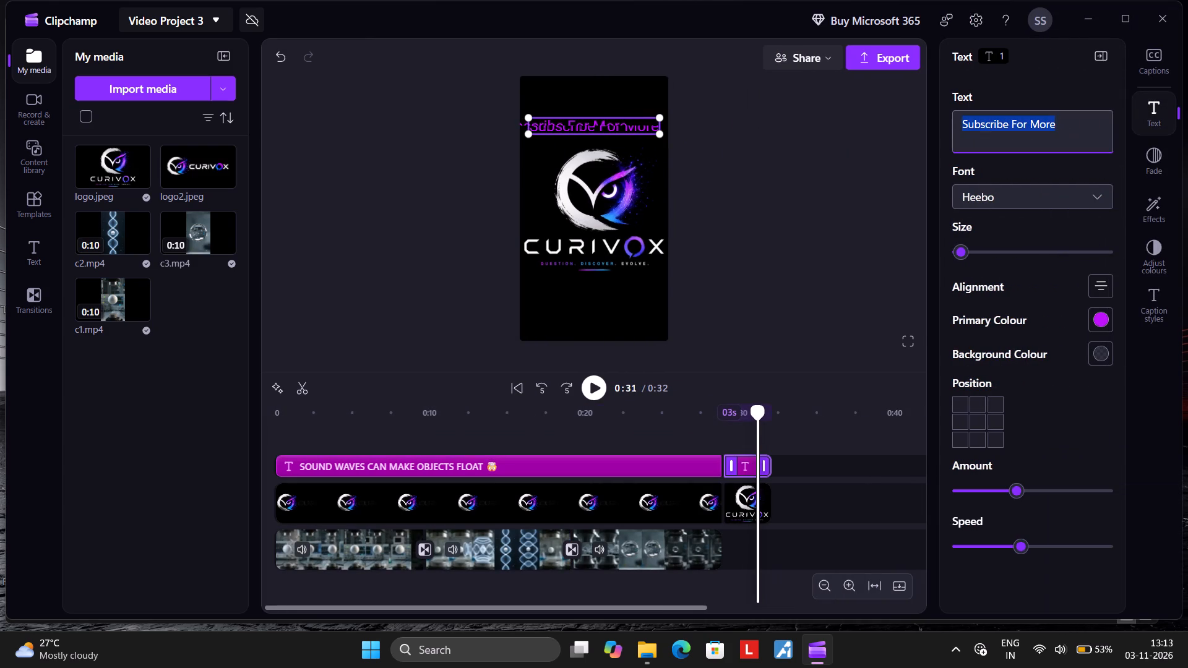
key("BackSpace")
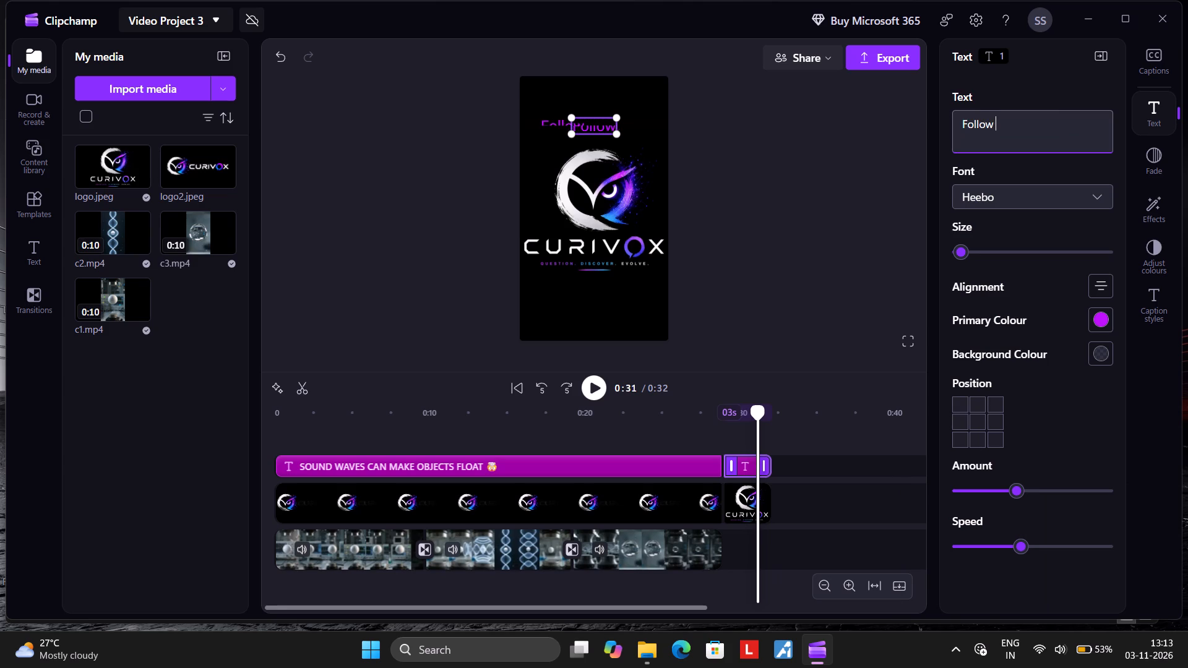
type("or")
key("space")
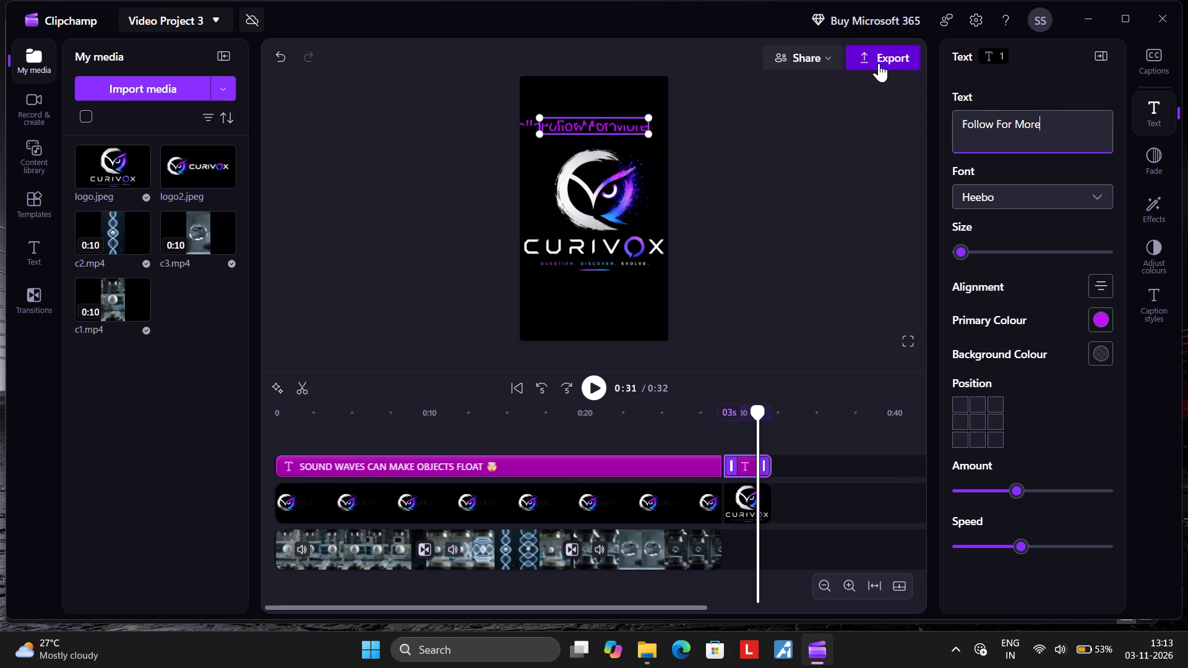
Export the revised video at 1080p with the file name i.
left_click(879, 63)
left_click(699, 267)
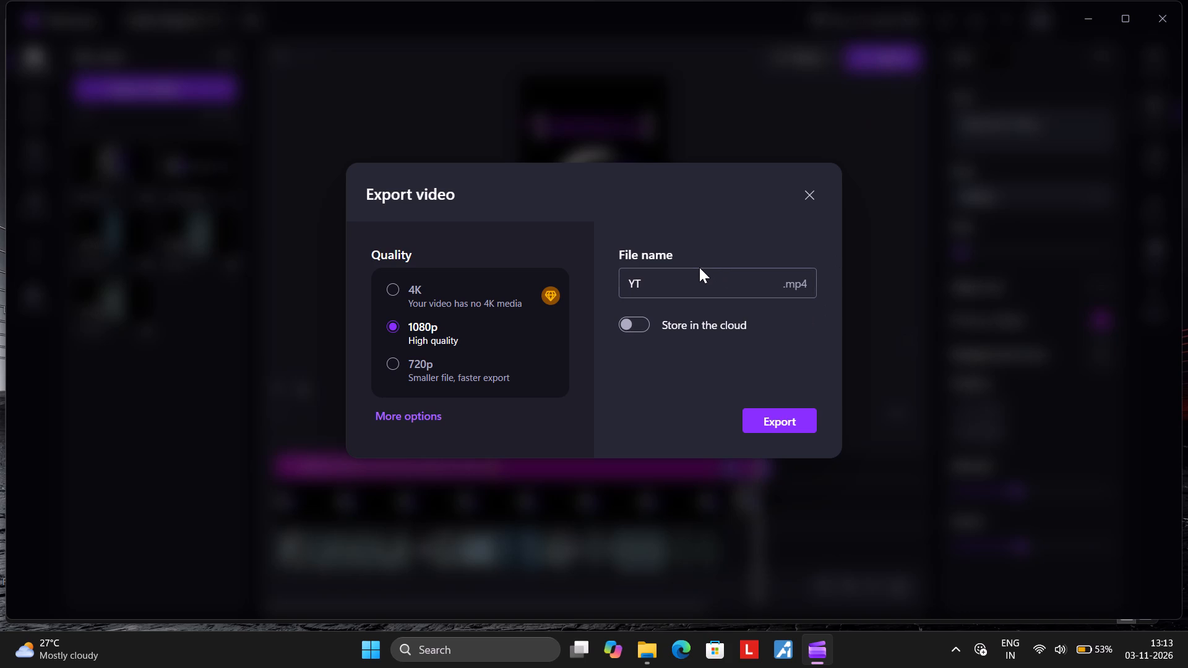
left_click(681, 280)
key("BackSpace")
key("BackSpace")
key("BackSpace")
key("i")
left_click(773, 427)
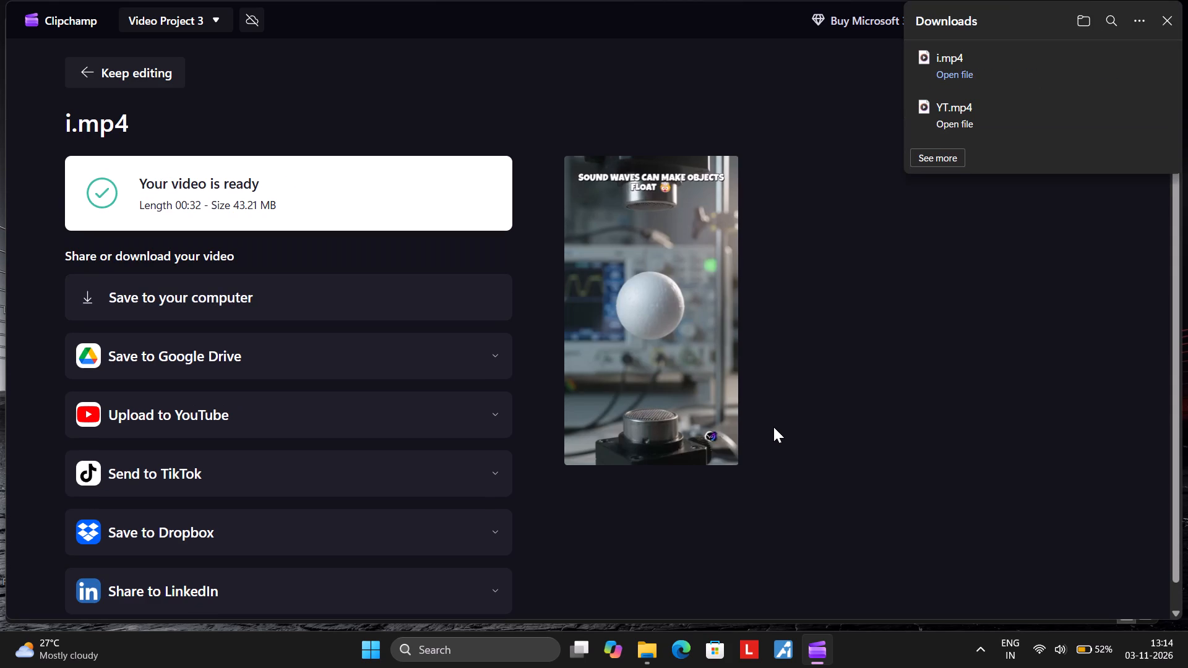
Switch to File Explorer and share i.mp4 from the Downloads folder to the OnePlus 10R 5G.
left_click(643, 664)
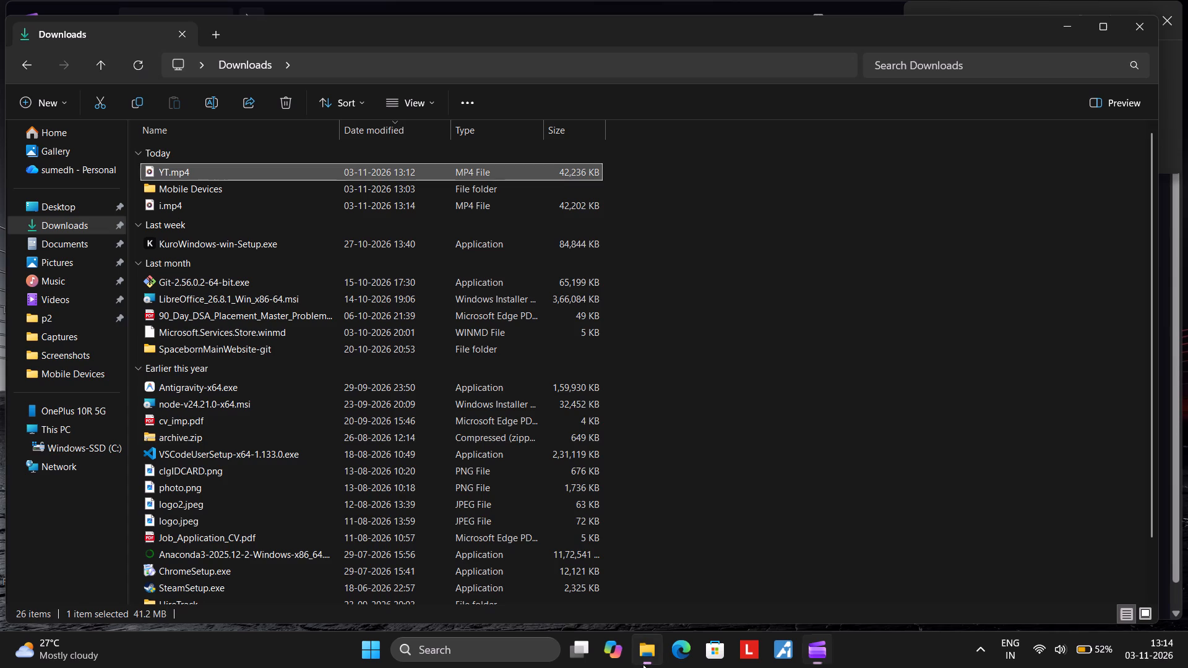
left_click(191, 207)
left_click(251, 104)
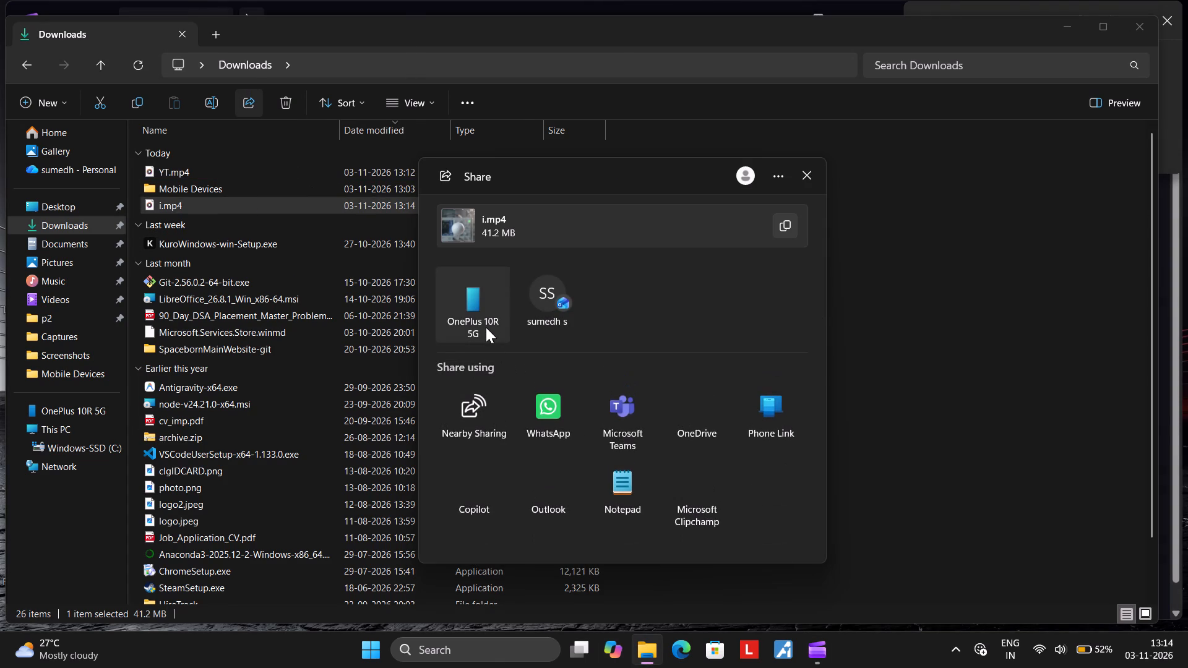
left_click(486, 327)
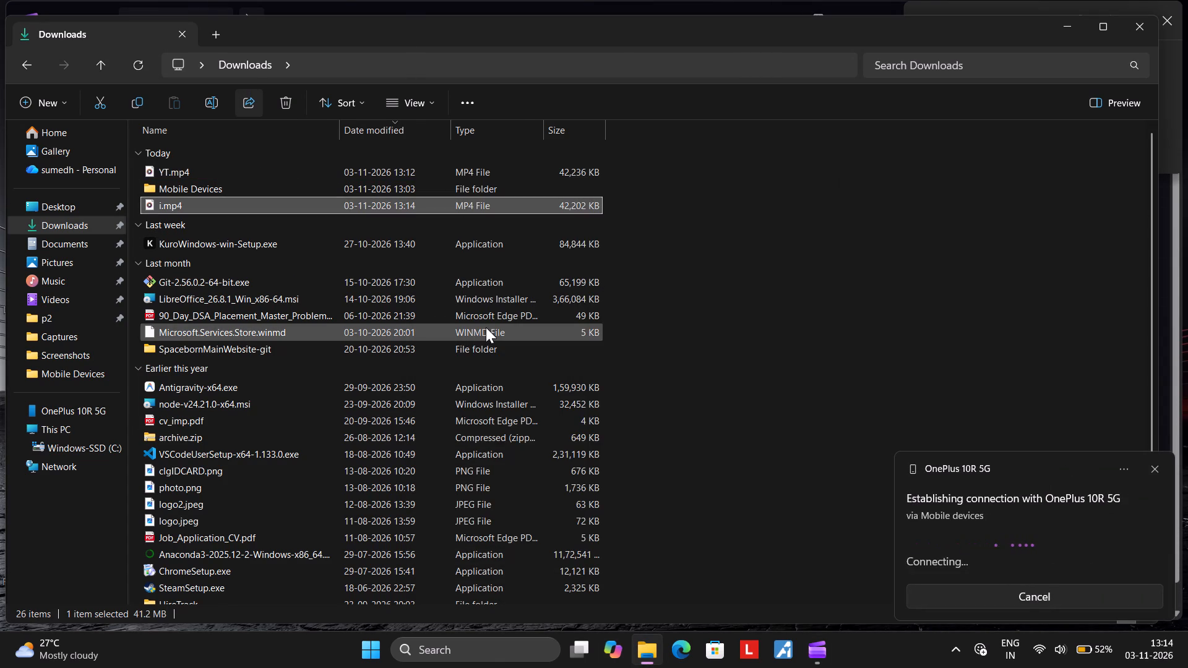